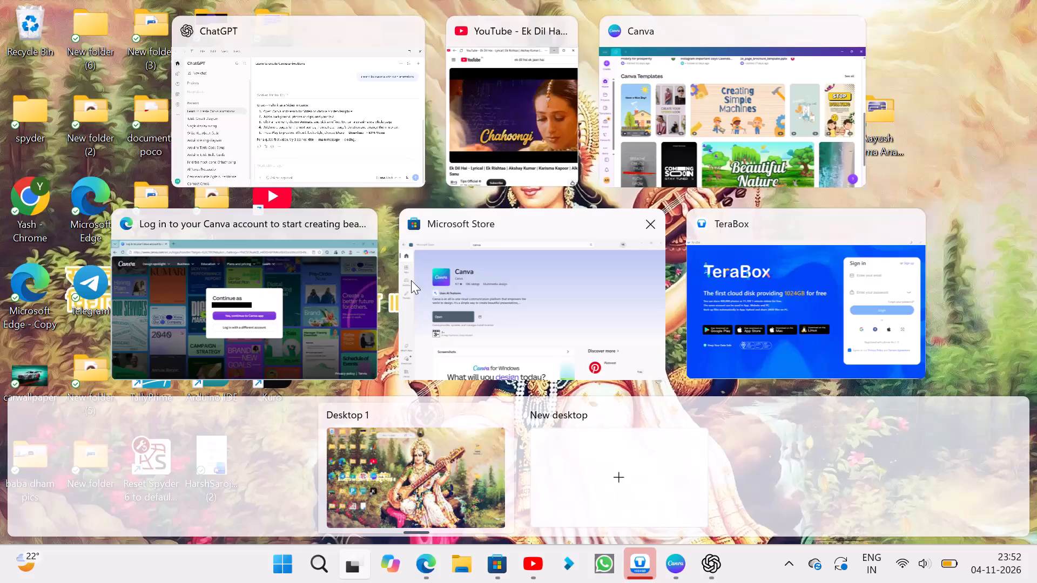
Close the browser window with the Canva login page and switch to the Canva app's home page.
left_click(368, 227)
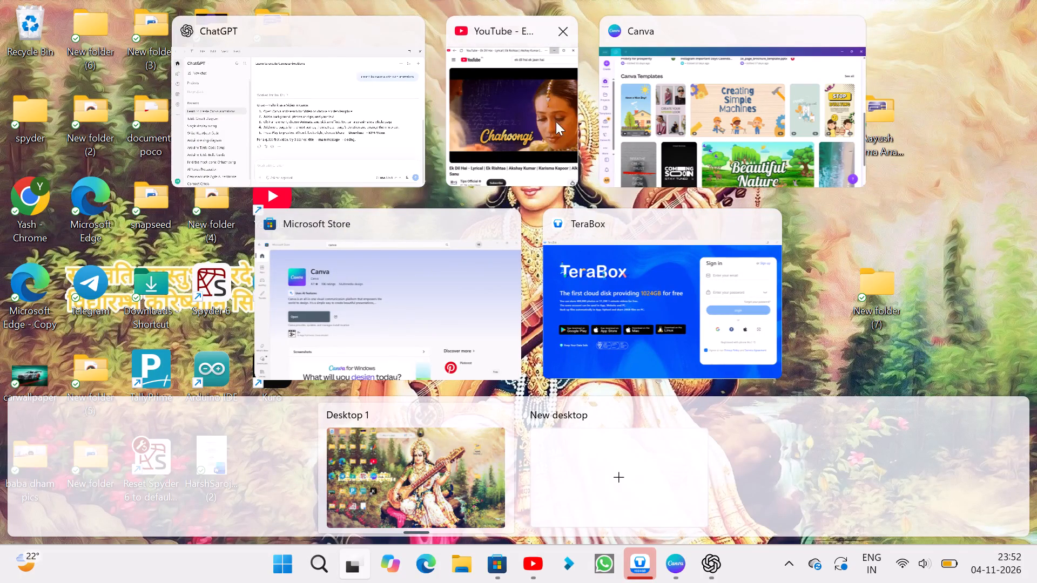
left_click(733, 126)
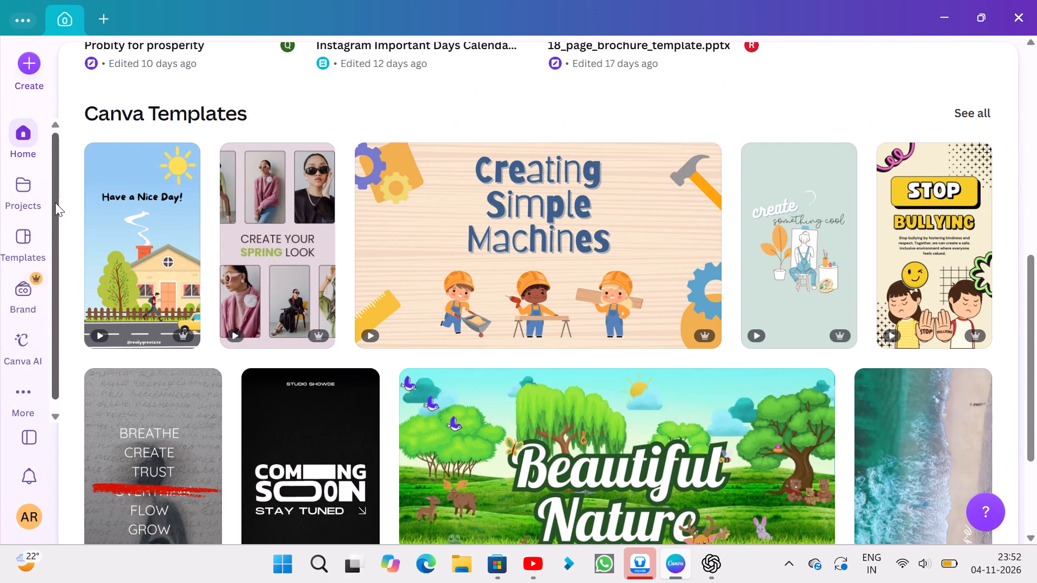
left_click(24, 191)
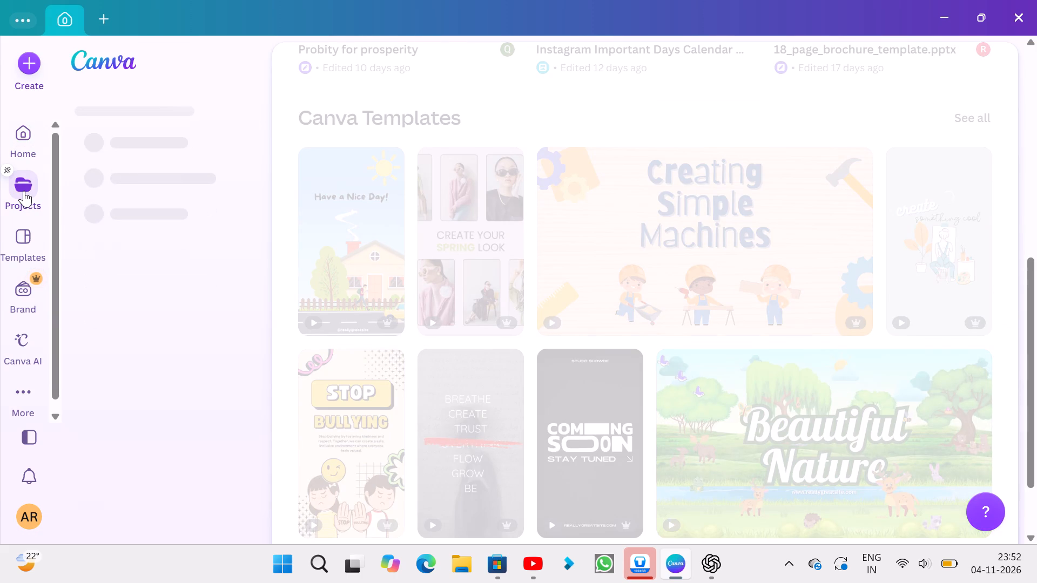
left_click(18, 144)
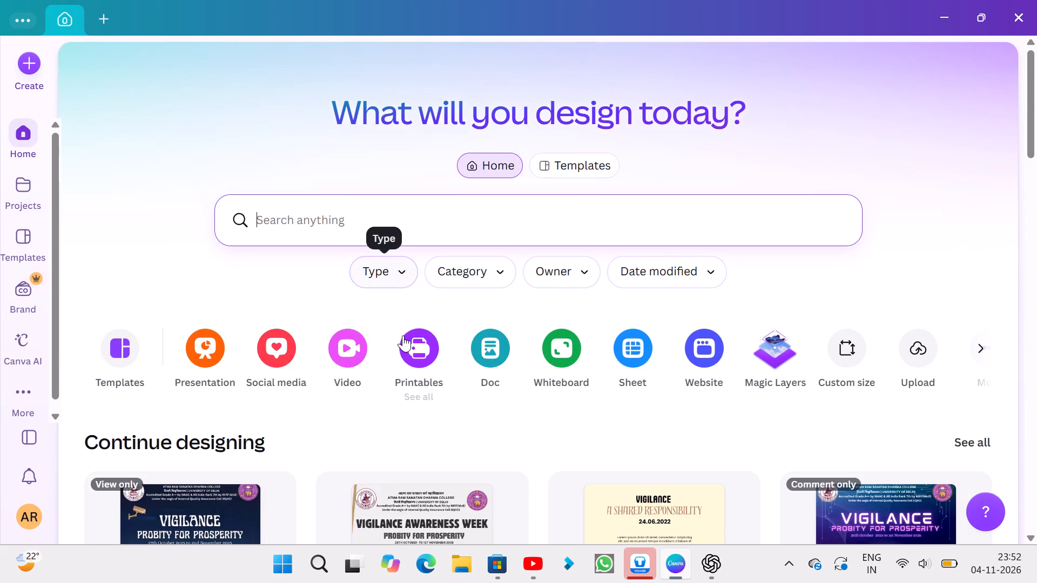
Create a new Pinterest Video Pin (2:3) design, 1000 × 1500 px, from the video design types.
left_click(328, 337)
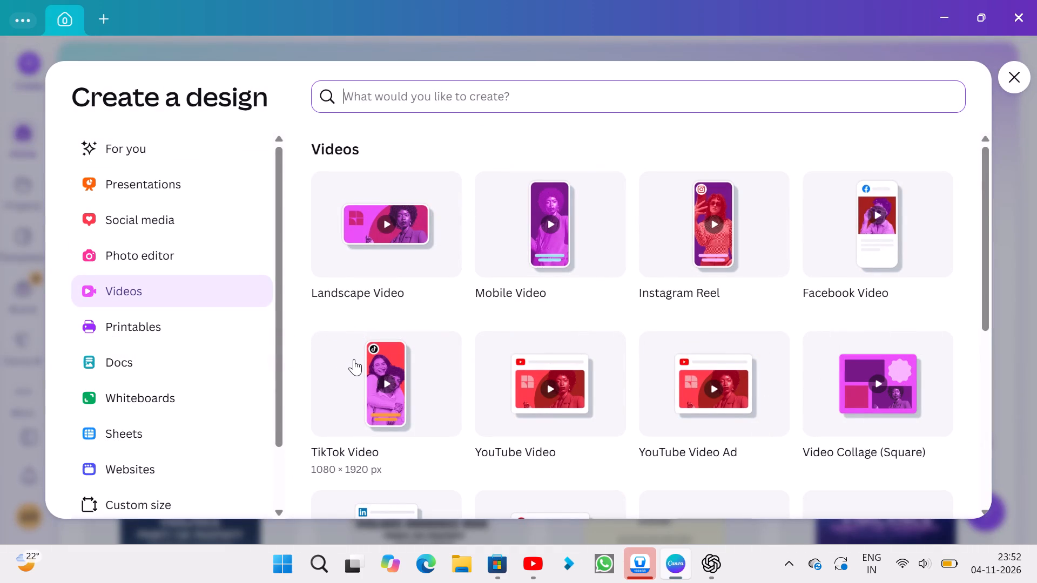
scroll(482, 365, "down", 2)
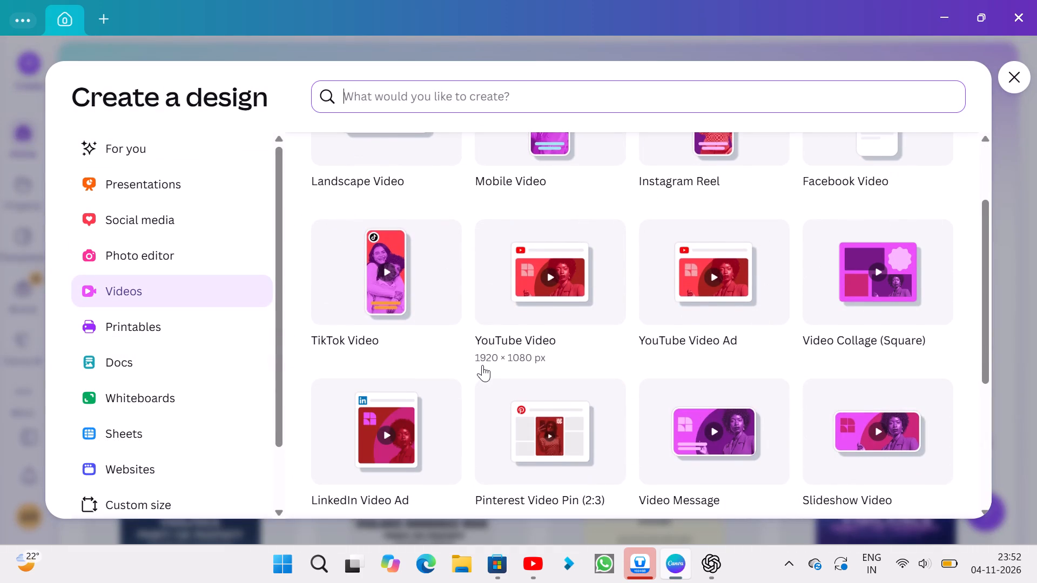
scroll(482, 365, "up", 1)
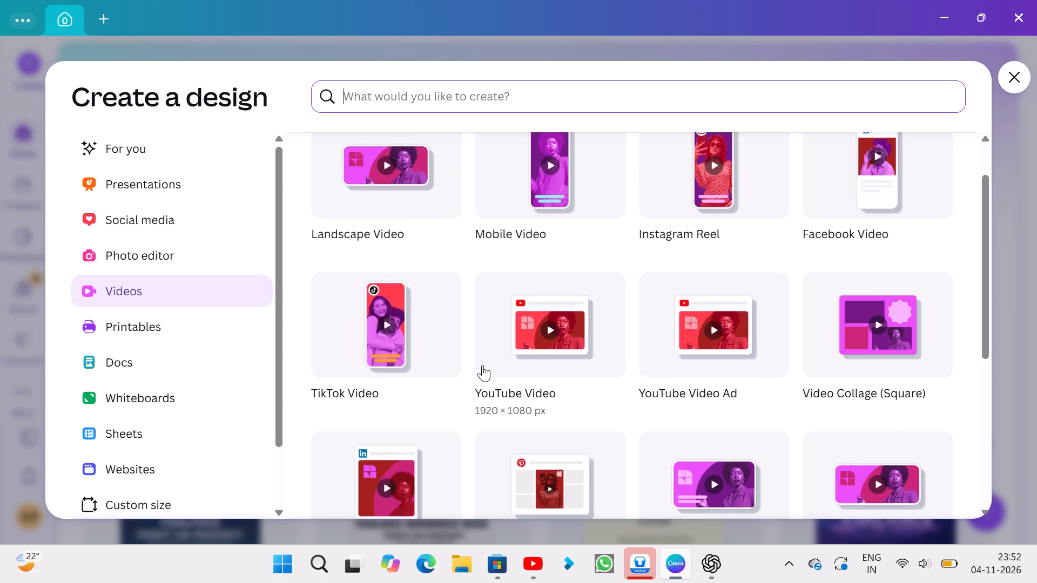
scroll(482, 365, "up", 1)
scroll(482, 365, "down", 1)
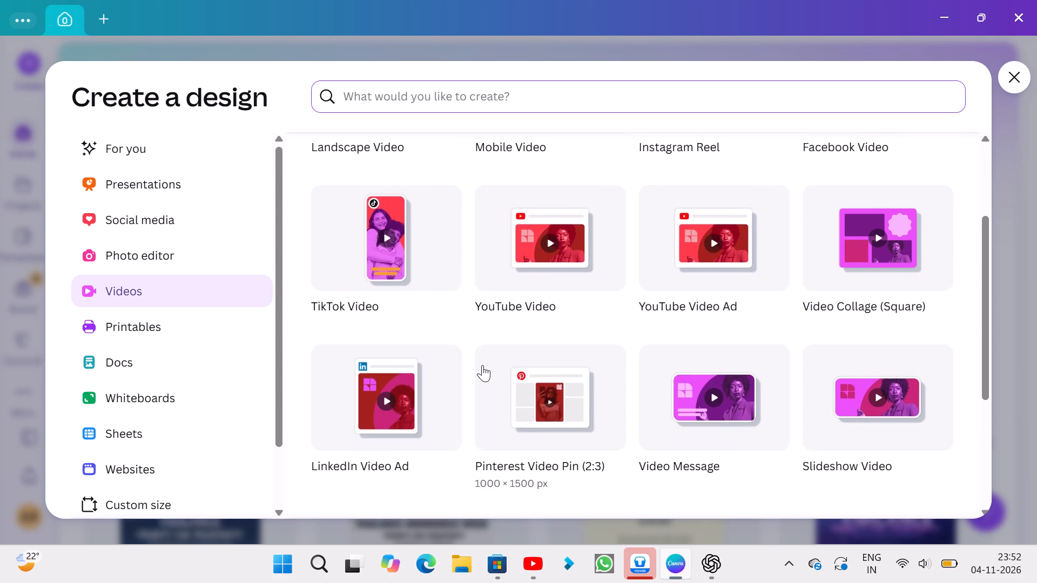
left_click(542, 404)
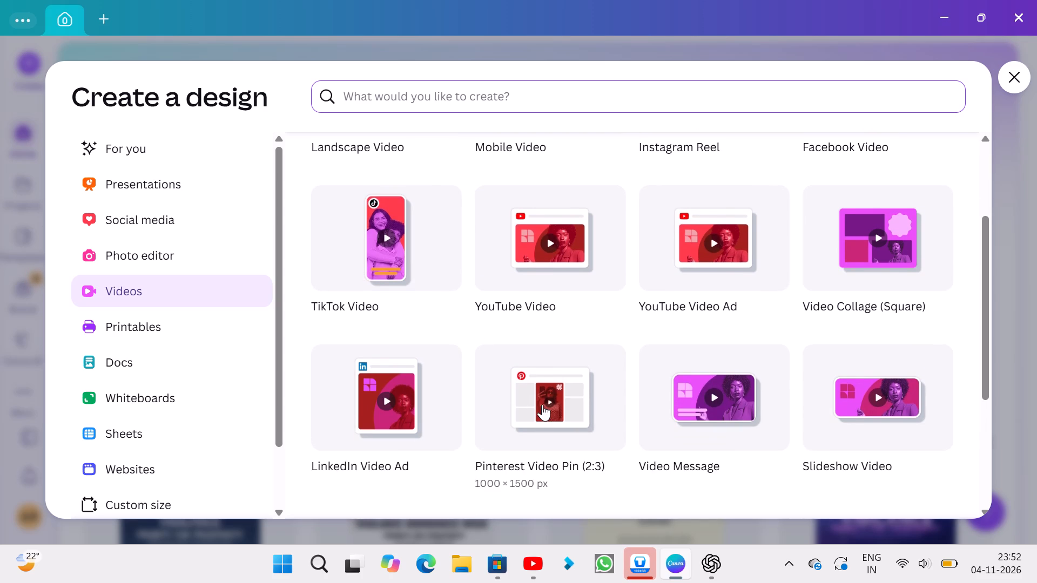
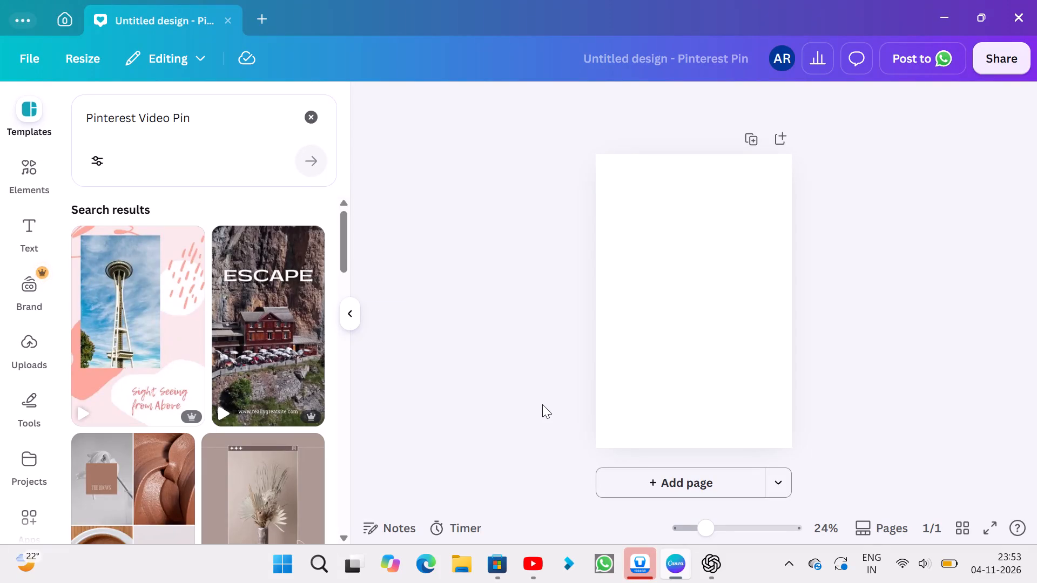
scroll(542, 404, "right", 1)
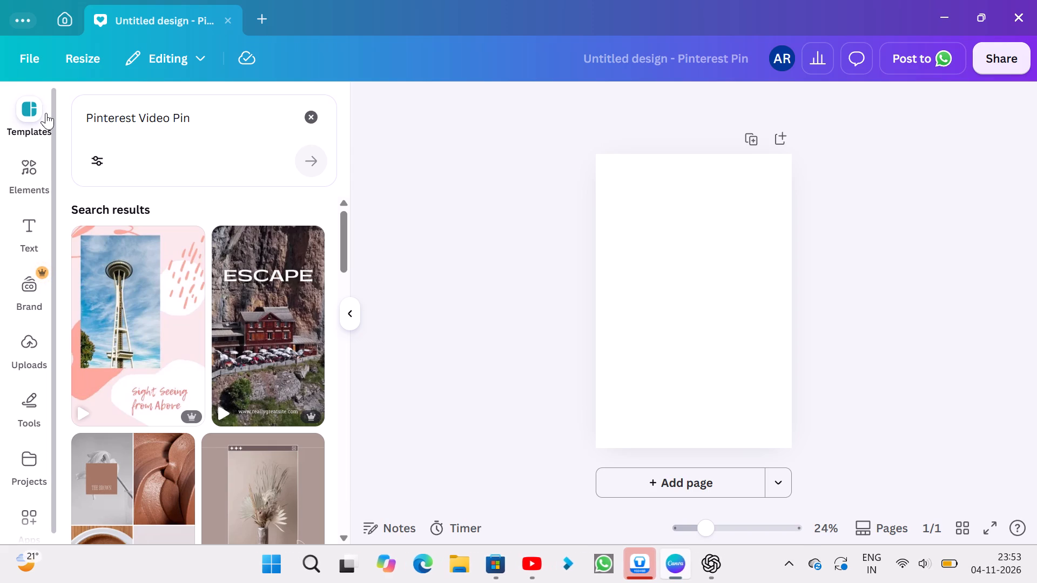
Close the untitled Pinterest Pin design and return to the video design types.
scroll(84, 114, "right", 3)
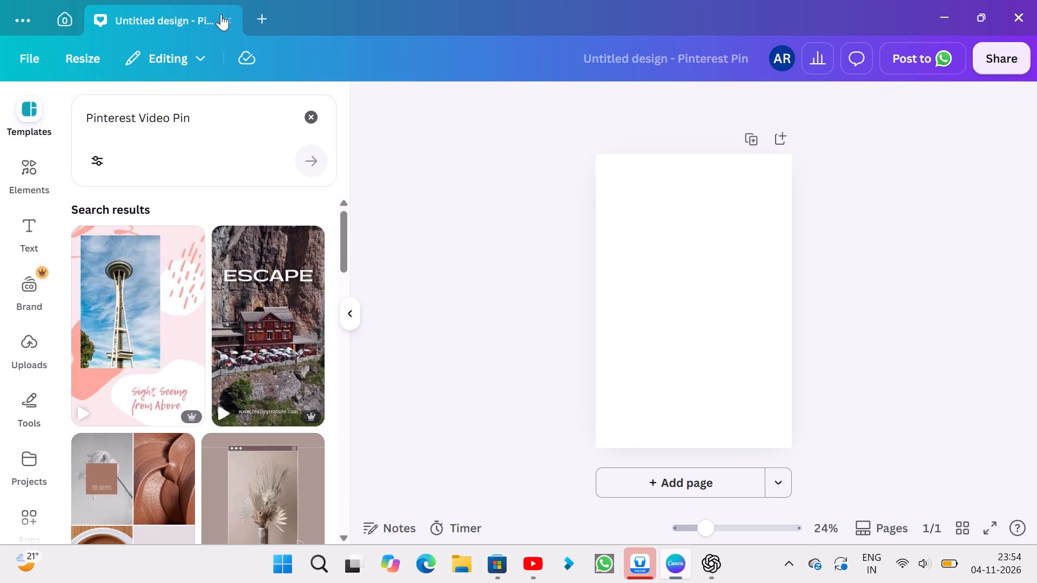
left_click(229, 21)
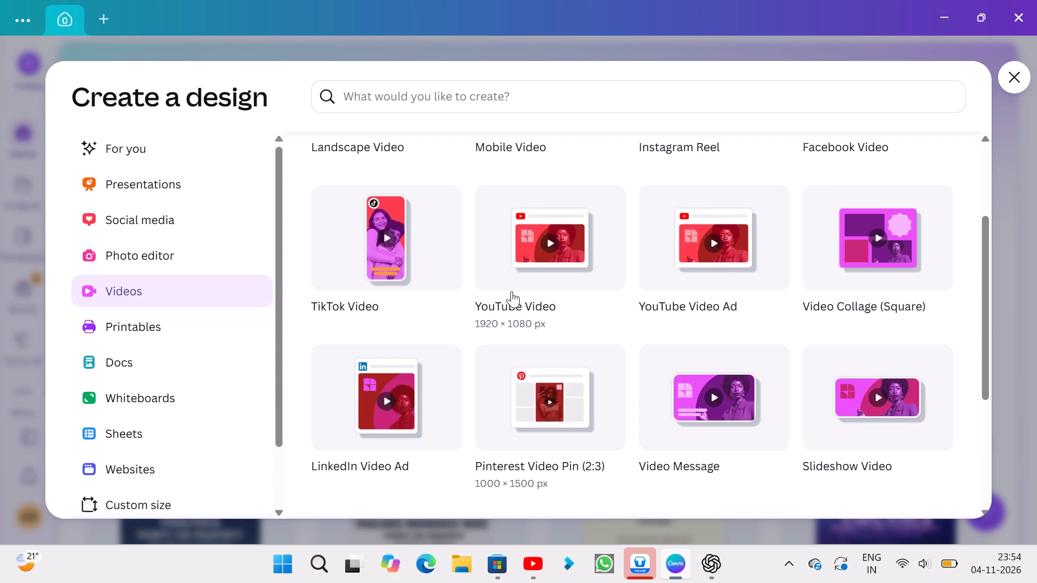
Look through the available video design types from the beginning of the Videos category.
scroll(511, 291, "up", 1)
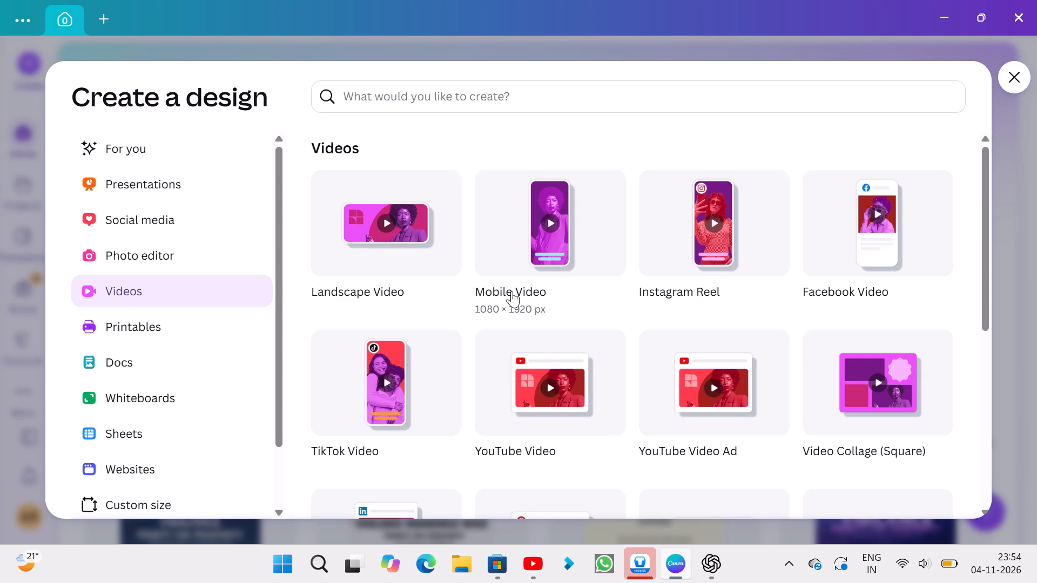
scroll(620, 343, "up", 1)
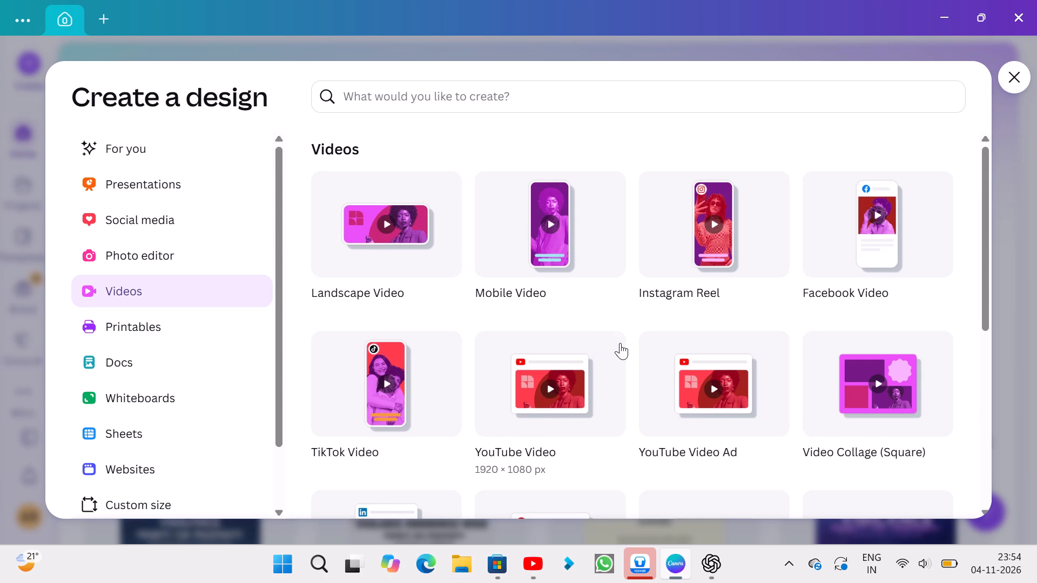
Look through the available video design types and their sizes for creating another design.
scroll(620, 343, "up", 1)
scroll(624, 381, "down", 2)
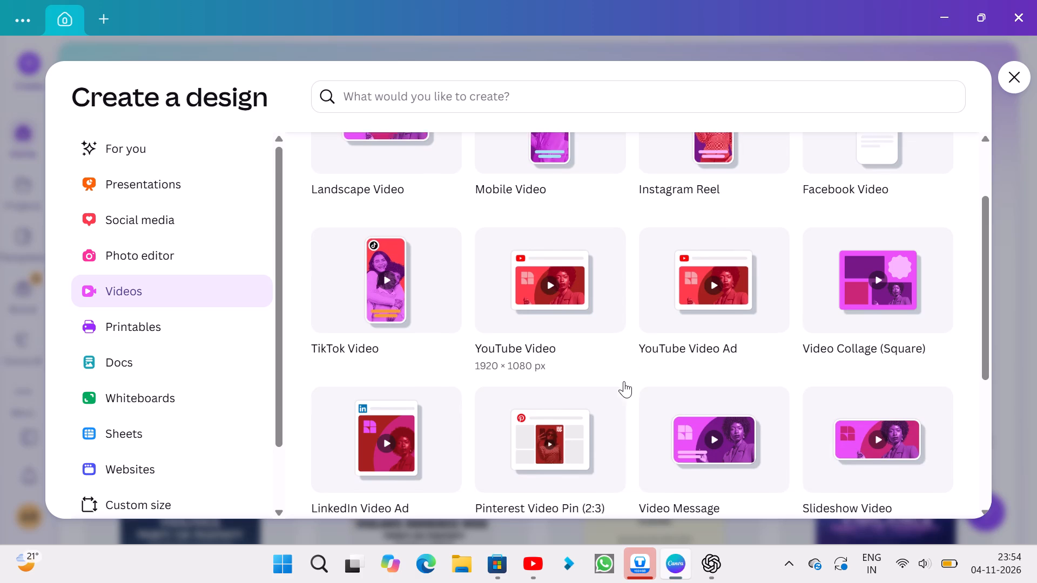
scroll(624, 381, "down", 1)
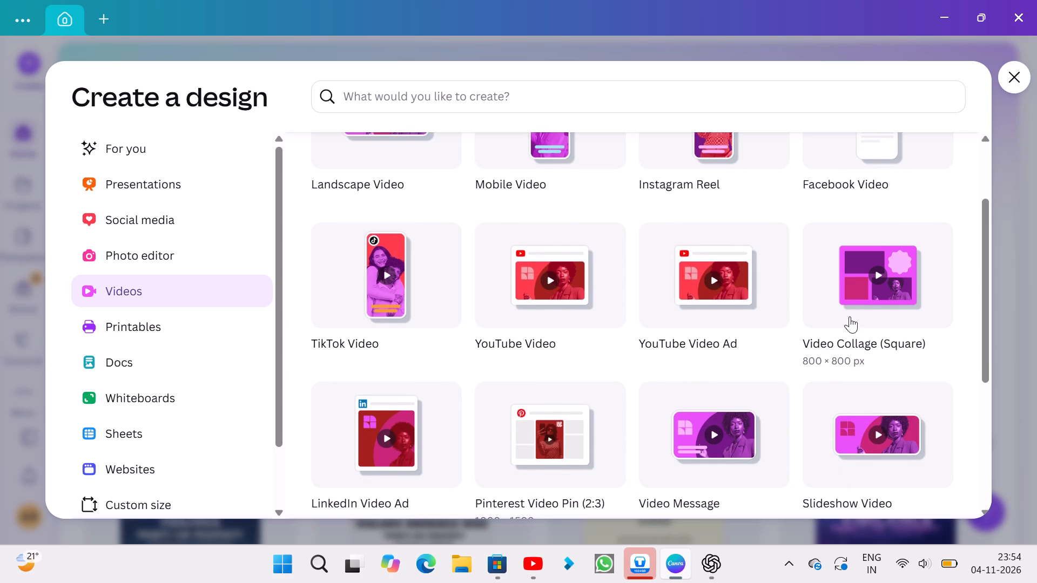
scroll(850, 316, "down", 1)
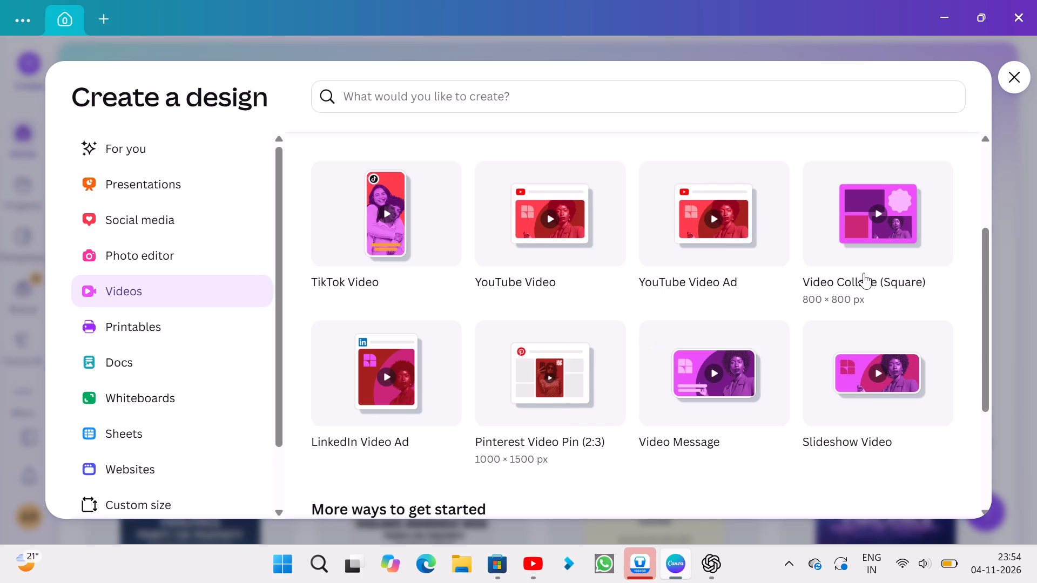
Create a new Video Collage (Square) design, 800 × 800 px, from the video design types.
left_click(867, 240)
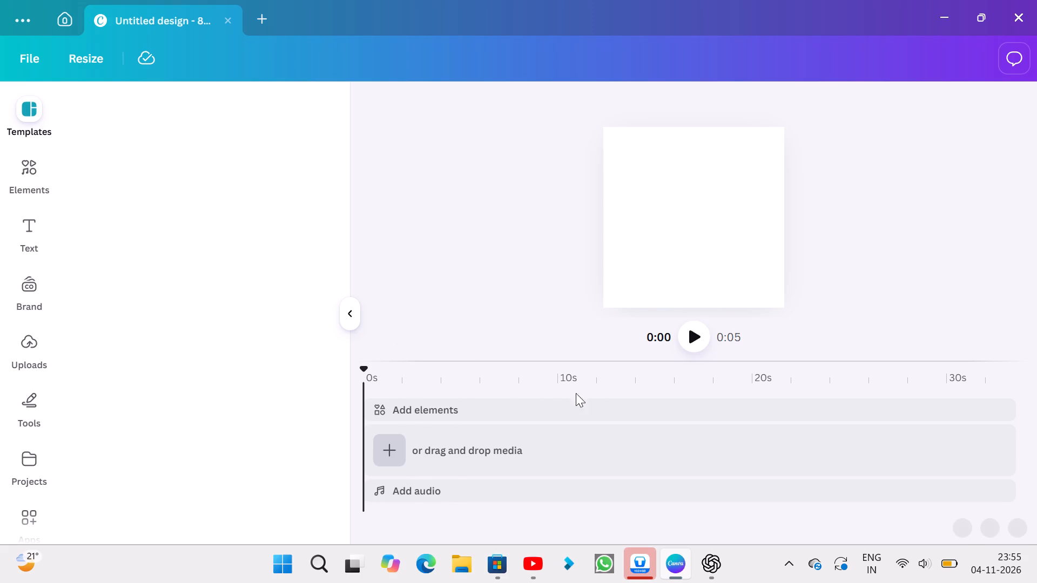
Open the collection of design elements for the blank square video.
left_click(25, 171)
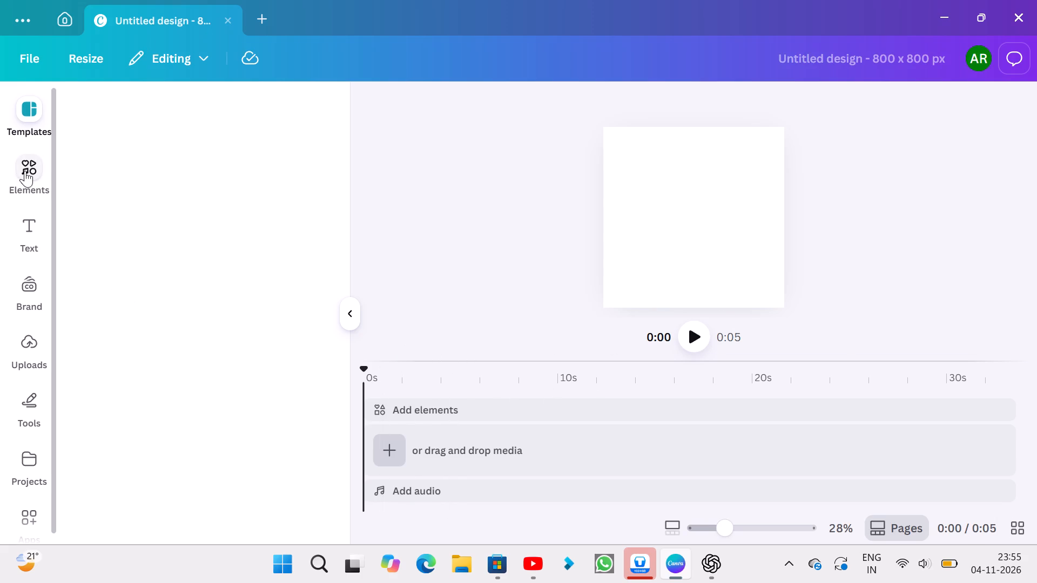
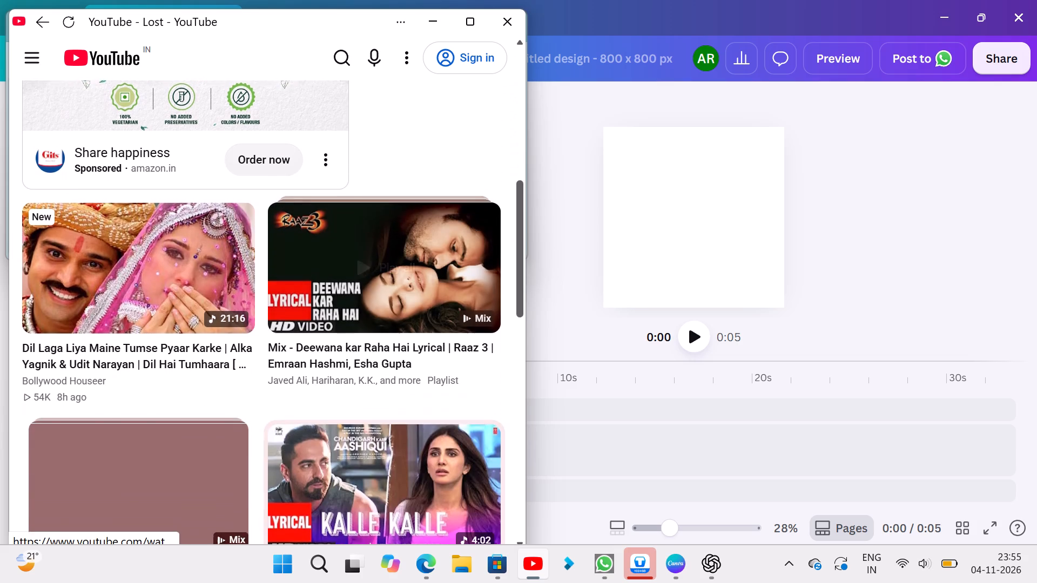
Switch from the YouTube window back to the blank 800 × 800 px design in Canva.
scroll(378, 482, "up", 4)
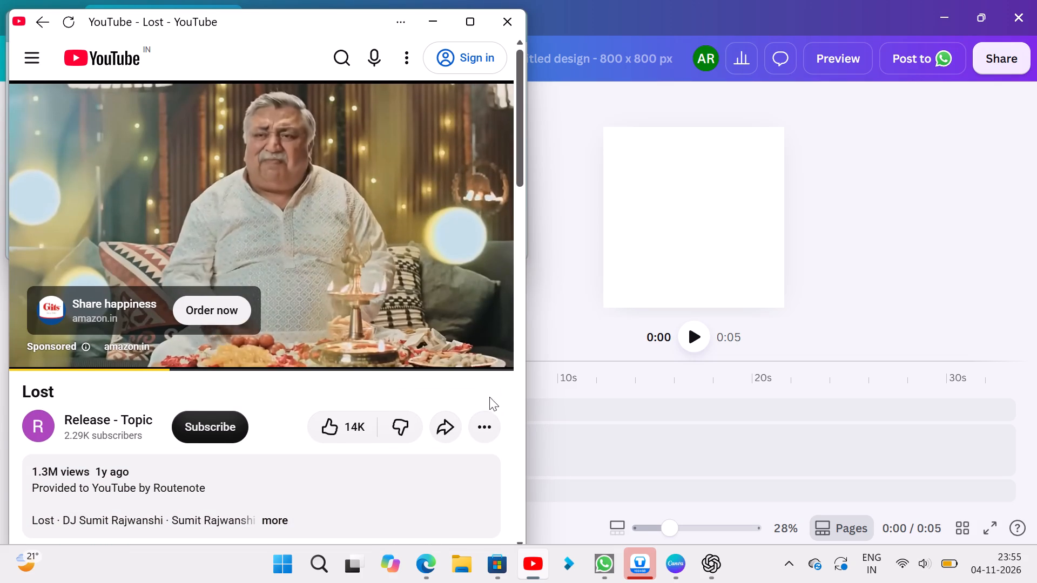
left_click(575, 295)
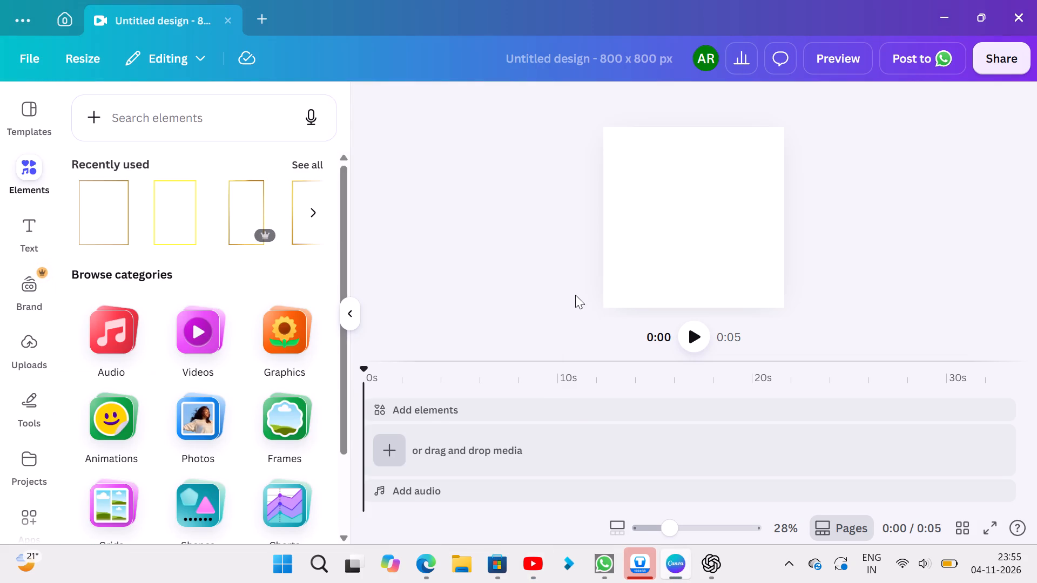
Browse the Animations category of design elements and get its element search ready.
left_click(122, 421)
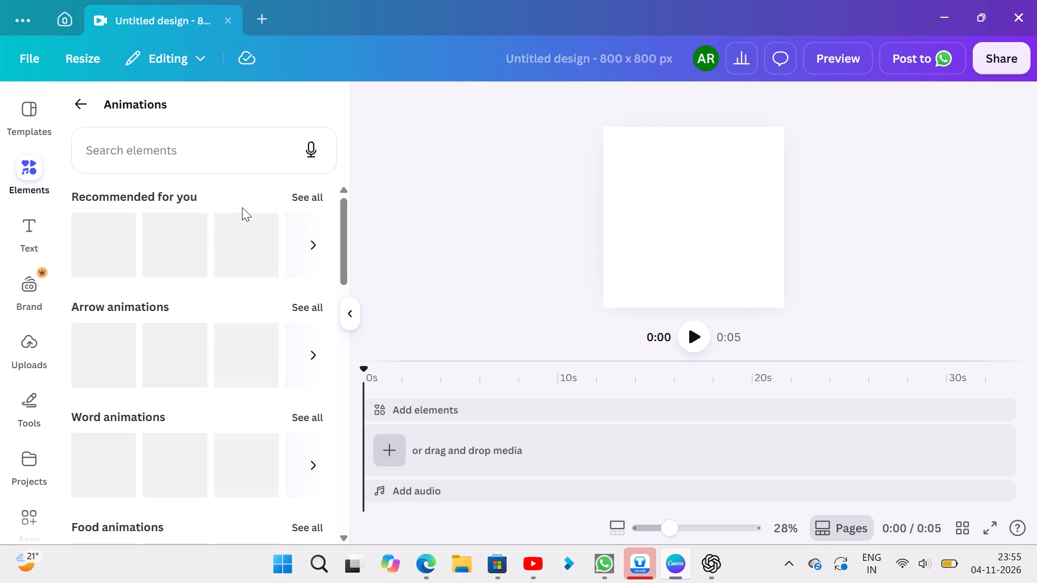
left_click(224, 160)
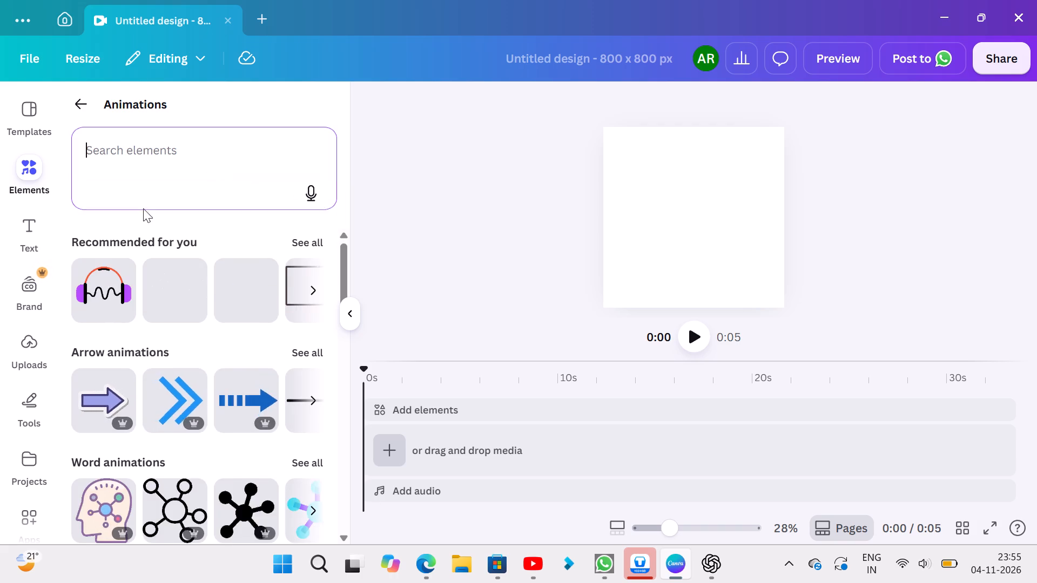
Open the text options for the blank 800 × 800 px design.
left_click(29, 243)
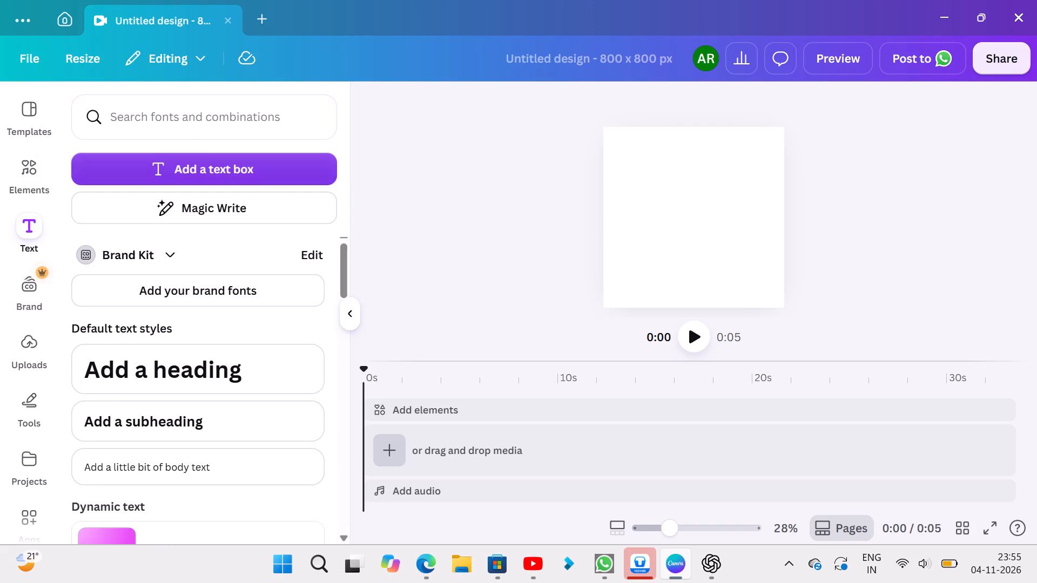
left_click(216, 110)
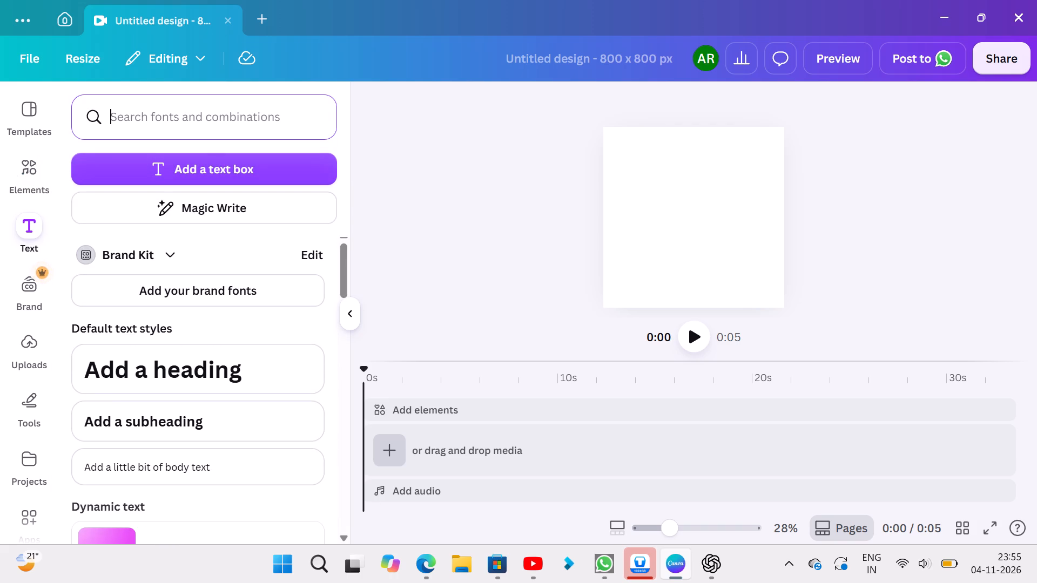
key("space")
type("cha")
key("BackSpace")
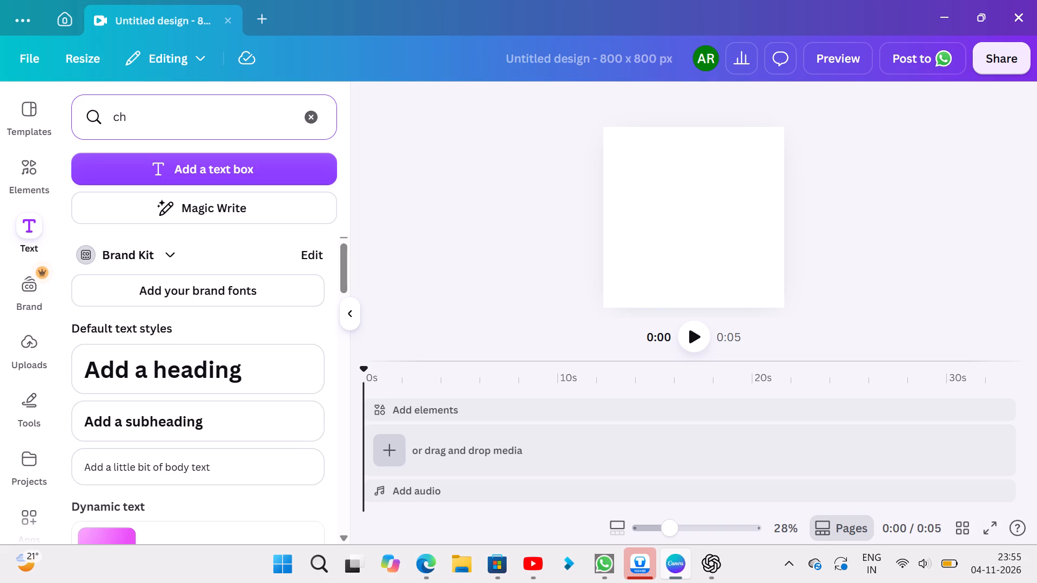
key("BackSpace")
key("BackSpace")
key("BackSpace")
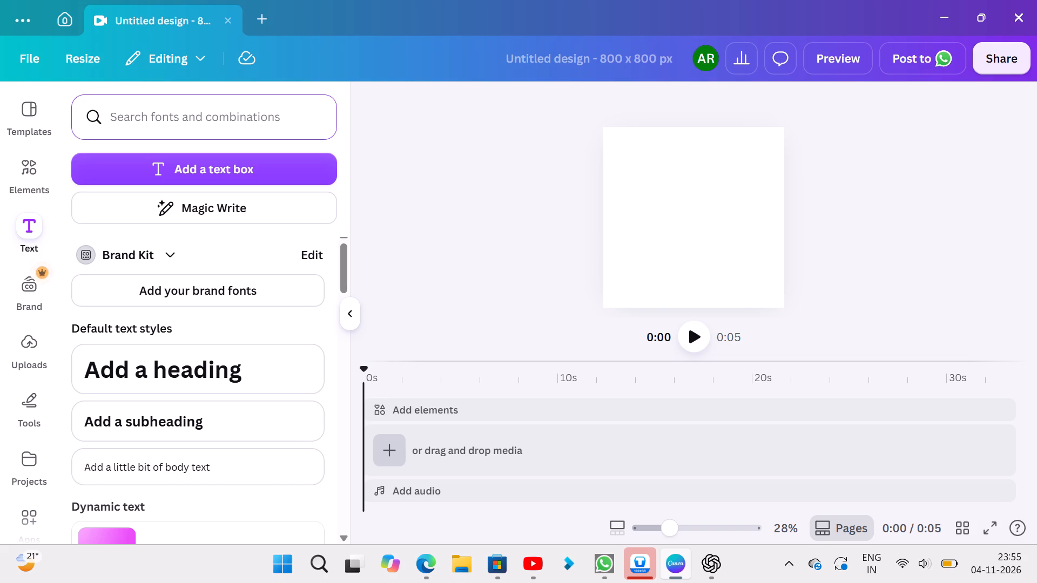
Add a default text box to the blank 800 x 800 px page.
left_click(267, 154)
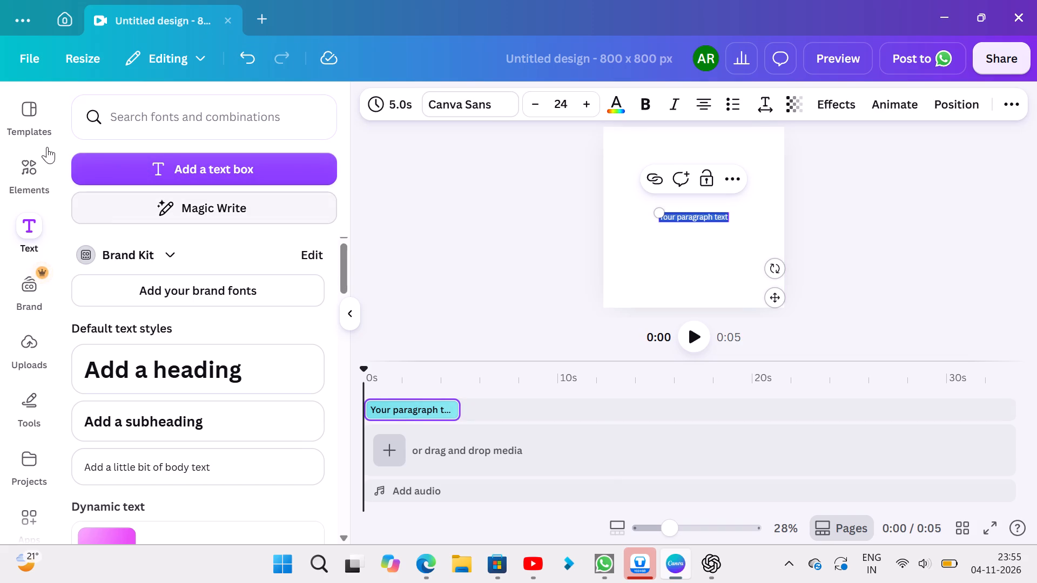
Search the 800 x 800 px templates for "netflix".
left_click(28, 119)
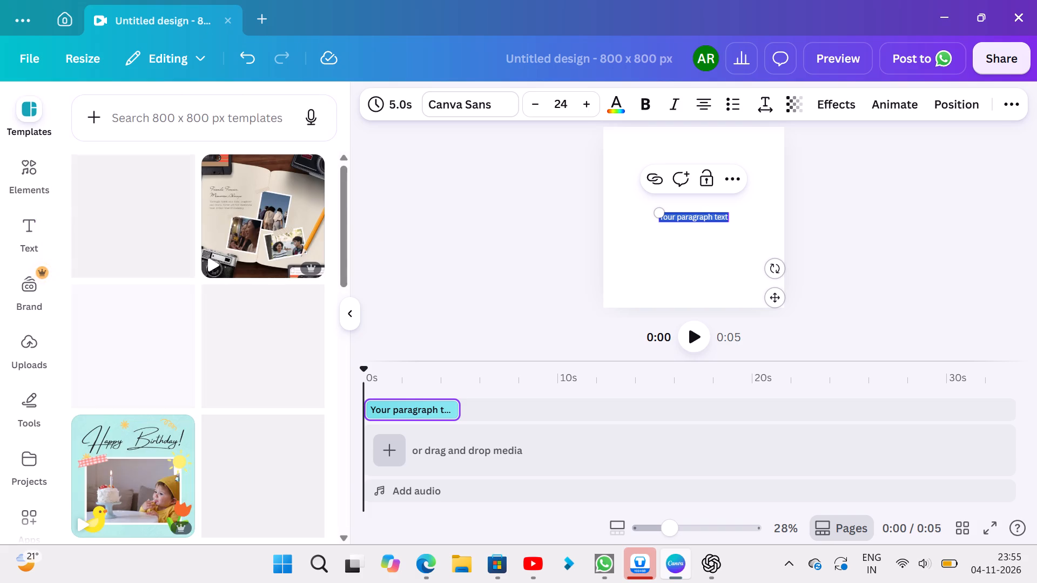
left_click(243, 124)
type("netflic")
key("BackSpace")
type("x")
key("space")
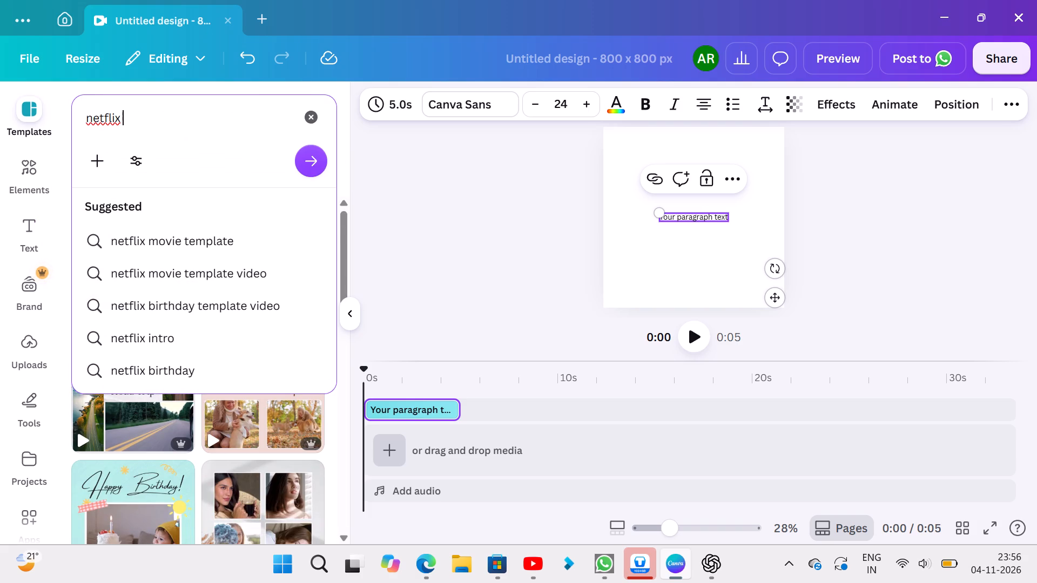
key("Return")
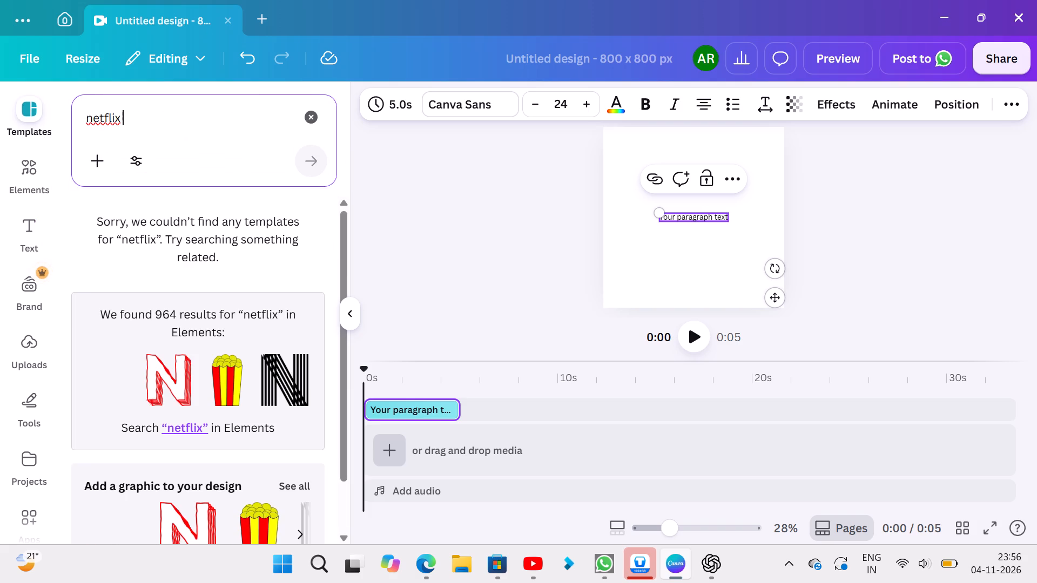
left_click(33, 177)
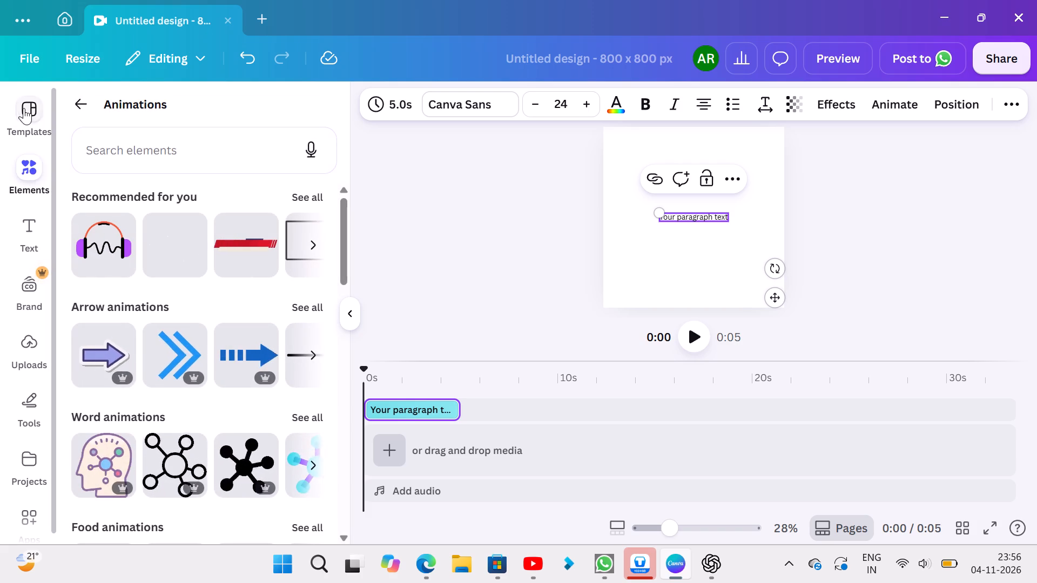
Replace the template search with "birthday".
left_click(22, 109)
left_click(308, 121)
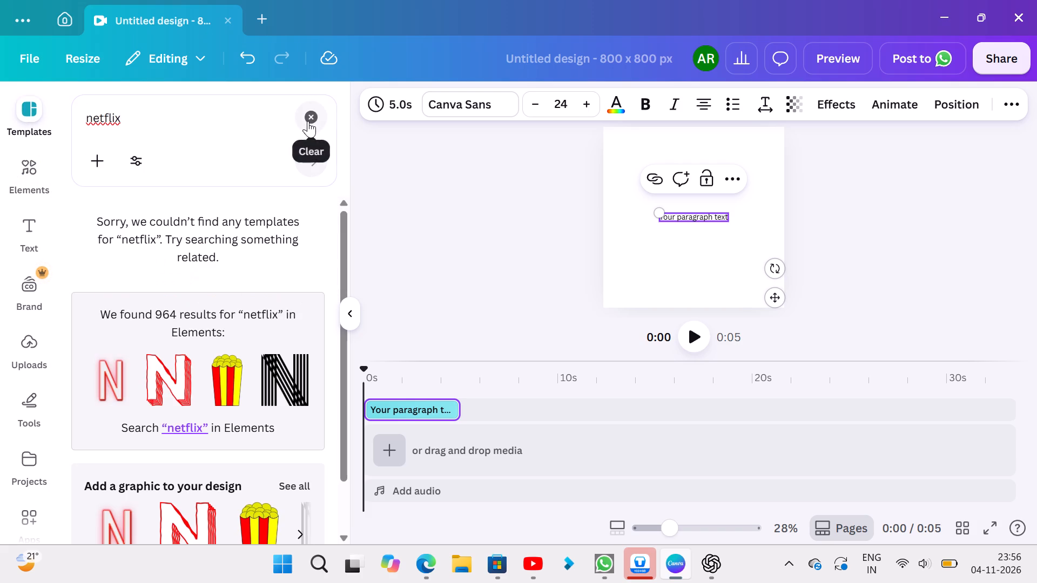
type("birthday")
key("Return")
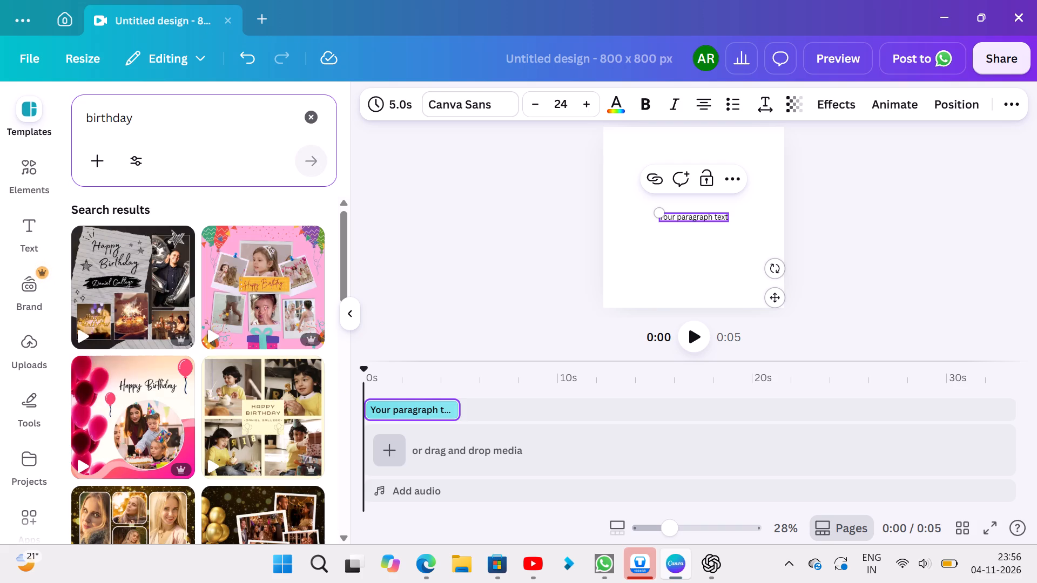
Search the templates for the suggested term "remberance day" and look through the designs offered.
key("BackSpace")
key("BackSpace")
key("BackSpace")
key("BackSpace")
key("BackSpace")
key("BackSpace")
key("BackSpace")
key("BackSpace")
key("BackSpace")
key("BackSpace")
key("BackSpace")
key("BackSpace")
key("BackSpace")
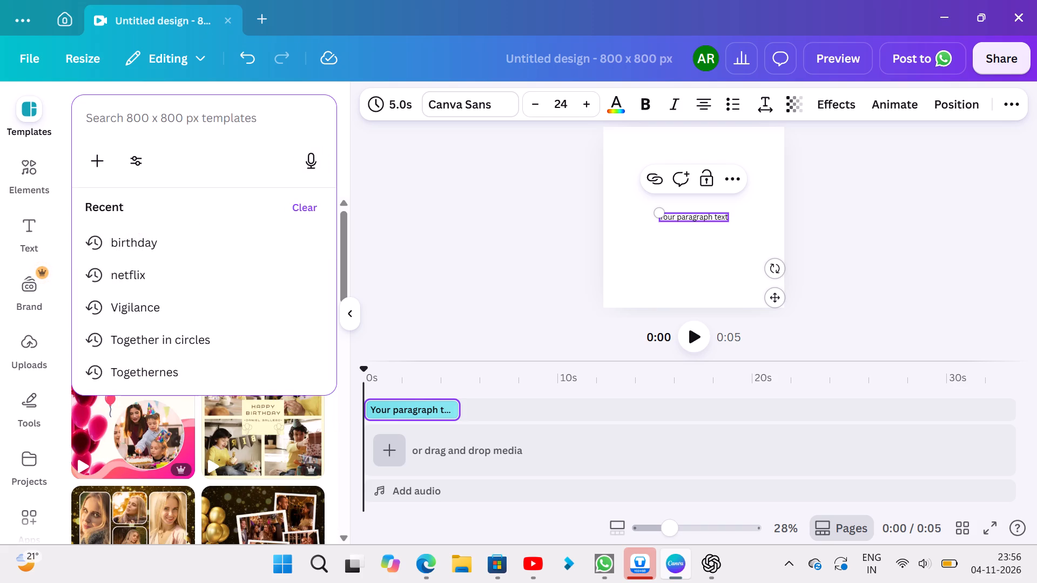
type("rember")
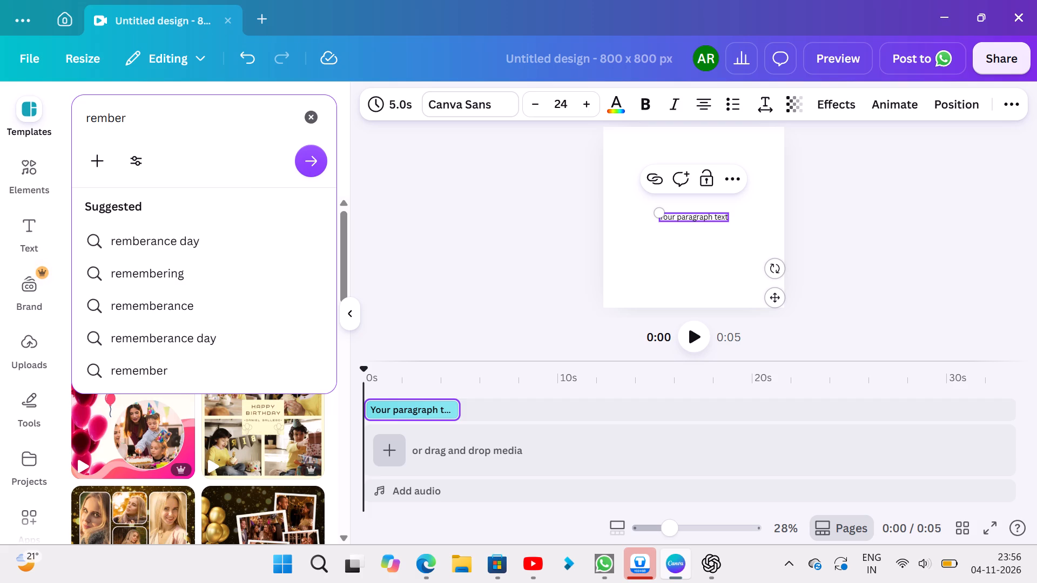
double_click(194, 248)
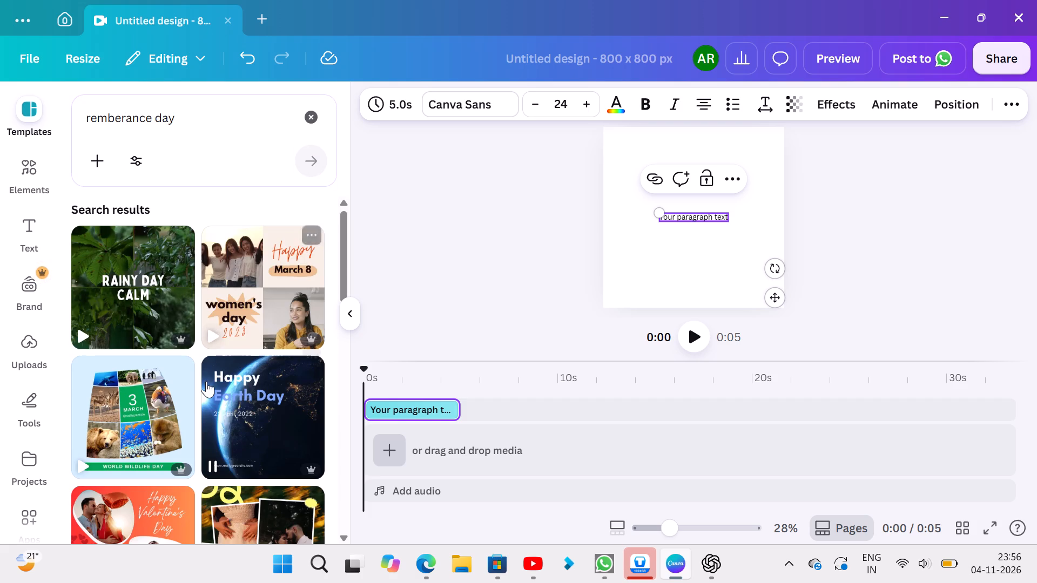
scroll(206, 381, "down", 4)
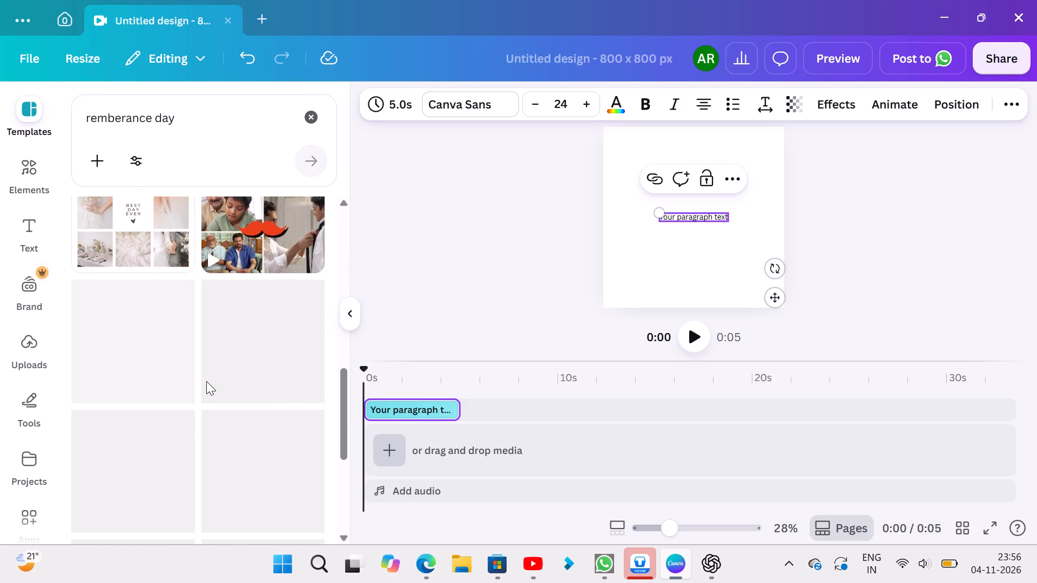
scroll(206, 381, "down", 2)
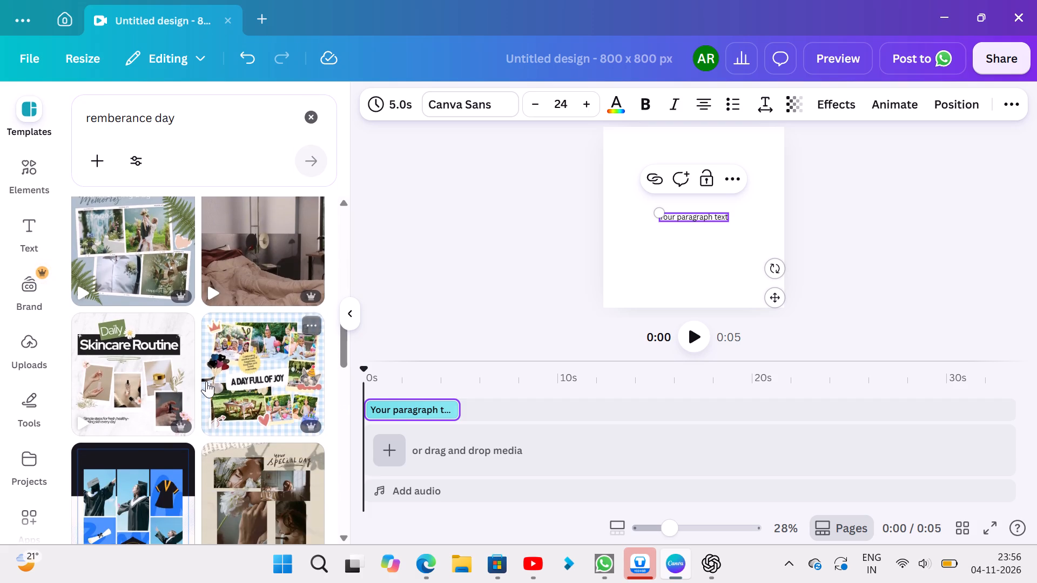
scroll(206, 381, "down", 1)
scroll(206, 381, "up", 4)
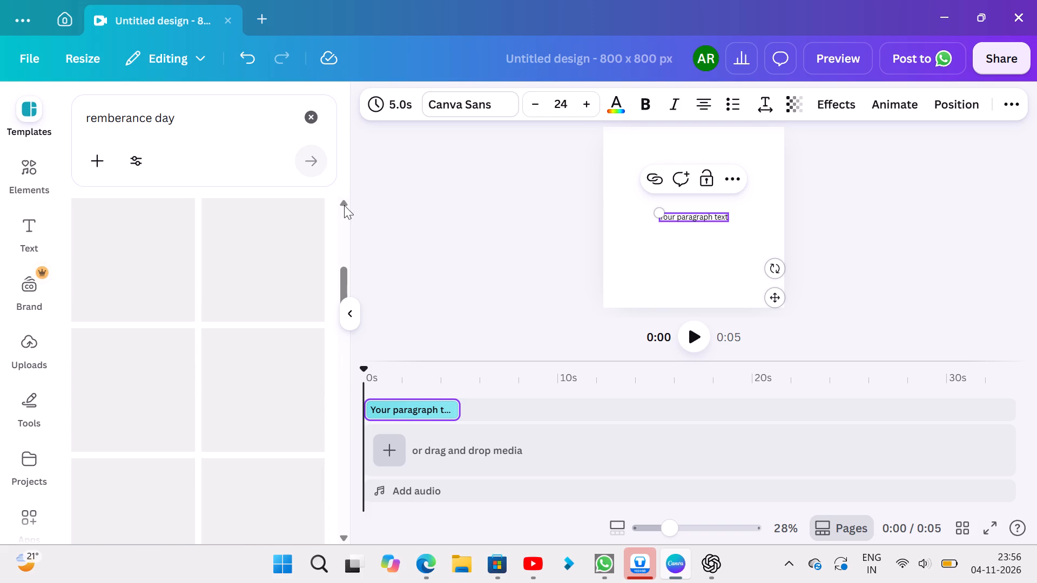
Search the templates for "black" and add the solid black rectangle graphic to the page.
left_click(314, 121)
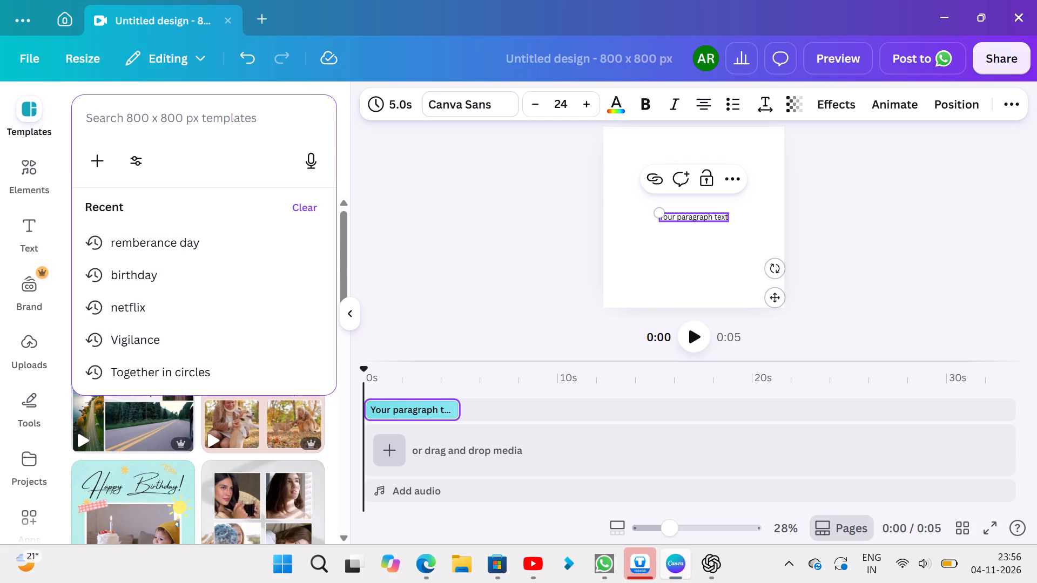
left_click(230, 123)
type("red")
key("space")
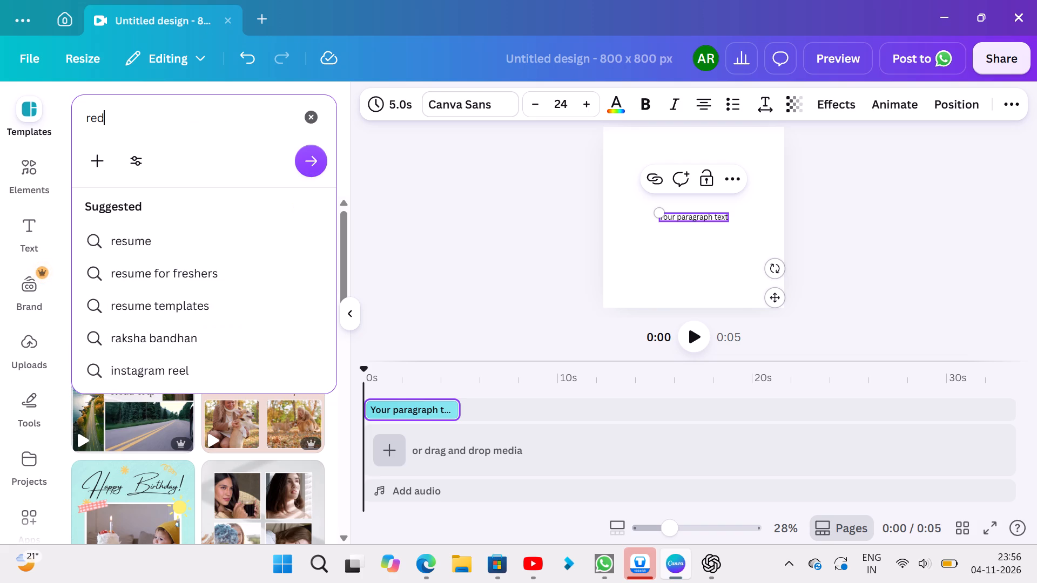
key("BackSpace")
key("BackSpace")
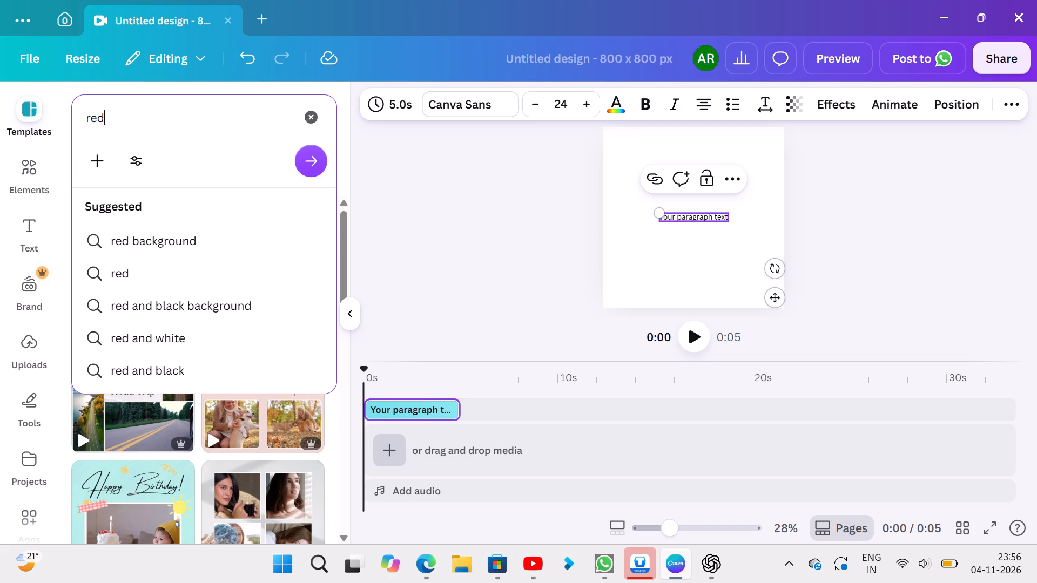
key("BackSpace")
key("BackSpace")
type("black")
key("space")
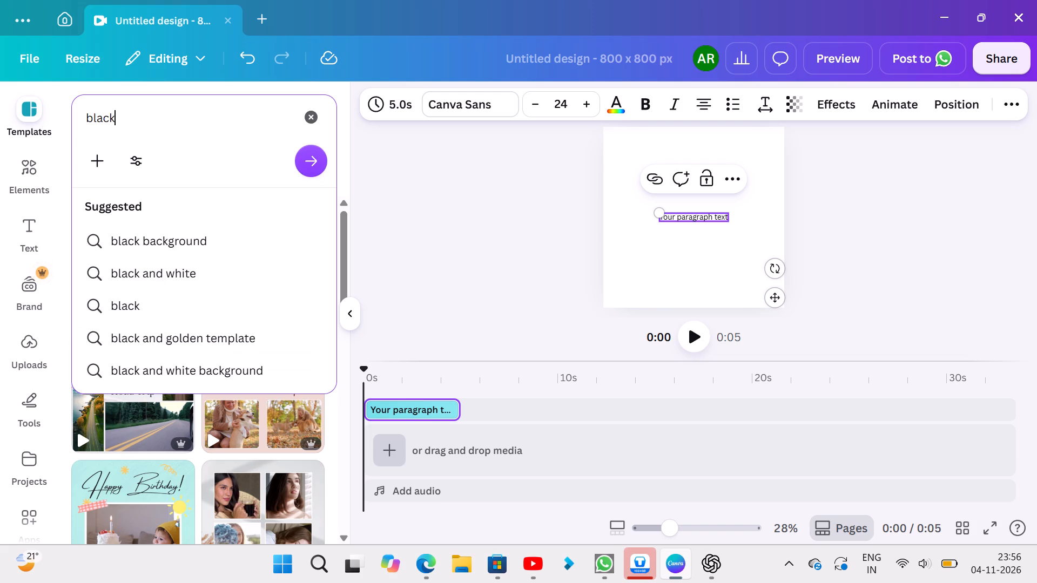
key("Return")
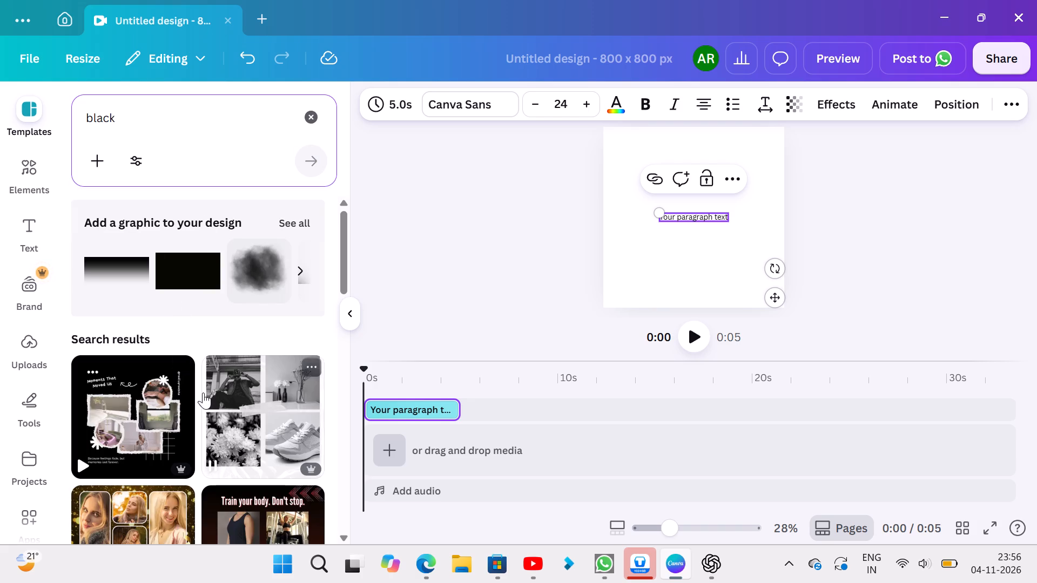
scroll(228, 349, "down", 1)
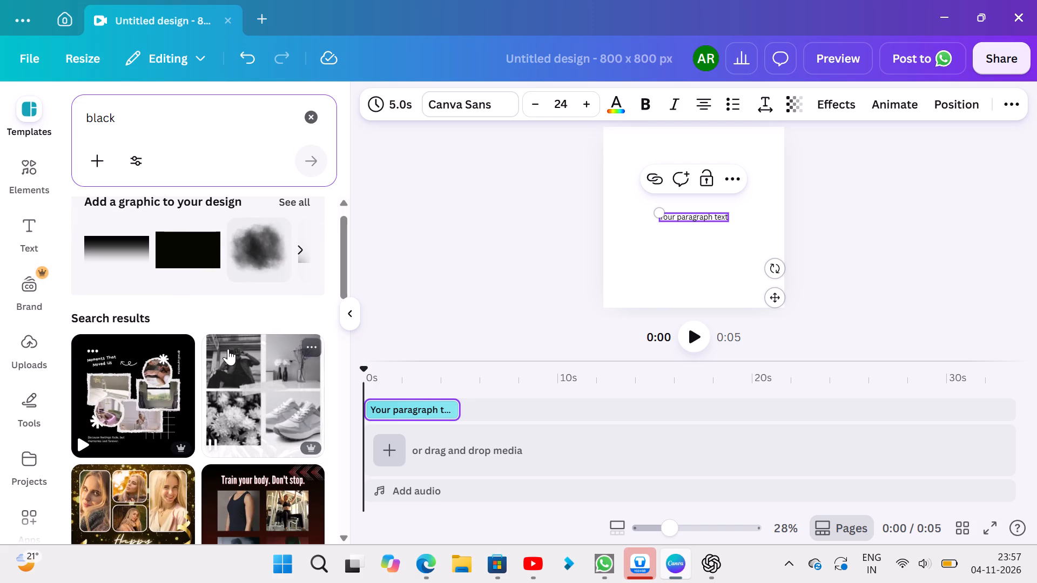
left_click(201, 241)
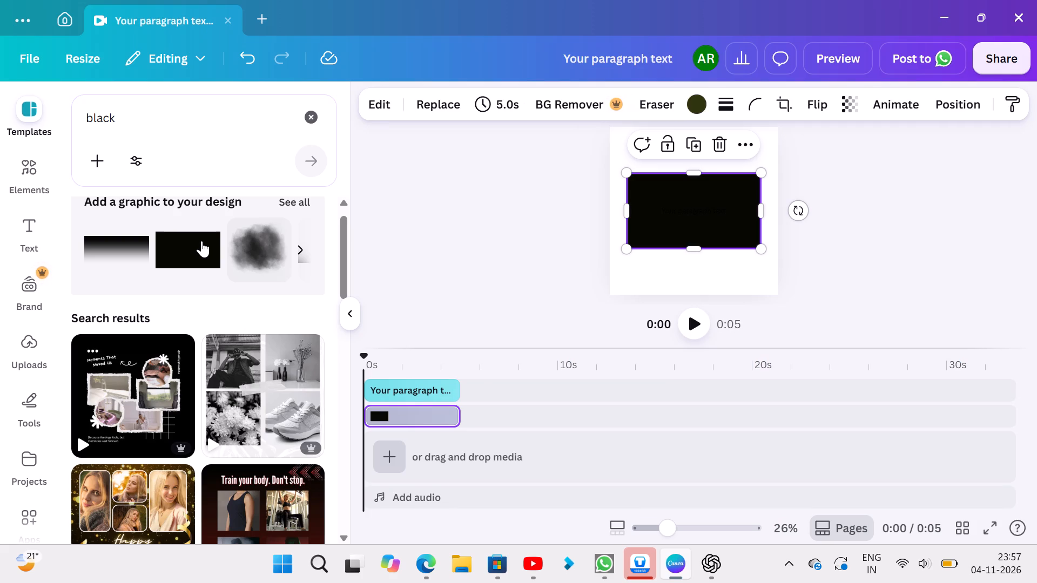
Stretch the black rectangle past all four page edges so it covers the whole page as a background.
left_click_drag(698, 171, 696, 145)
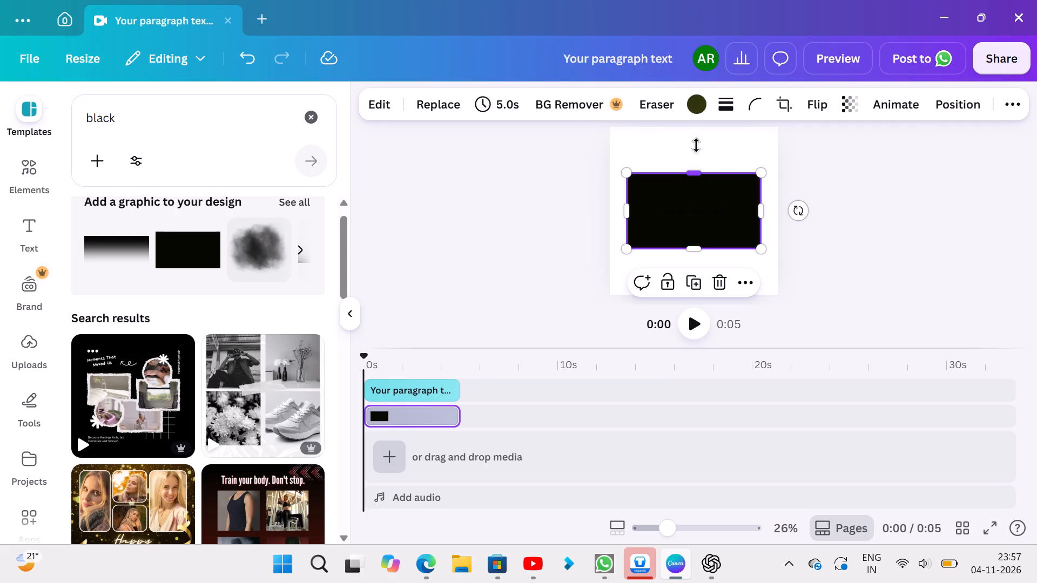
left_click_drag(696, 145, 696, 119)
left_click_drag(629, 188, 625, 188)
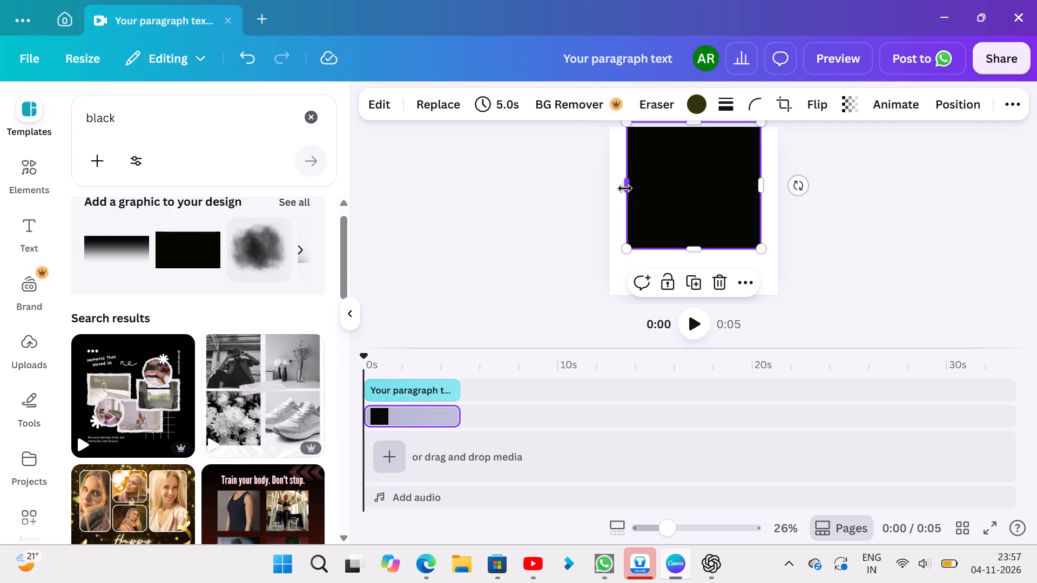
left_click_drag(625, 188, 603, 189)
left_click_drag(758, 192, 788, 194)
left_click_drag(704, 248, 712, 342)
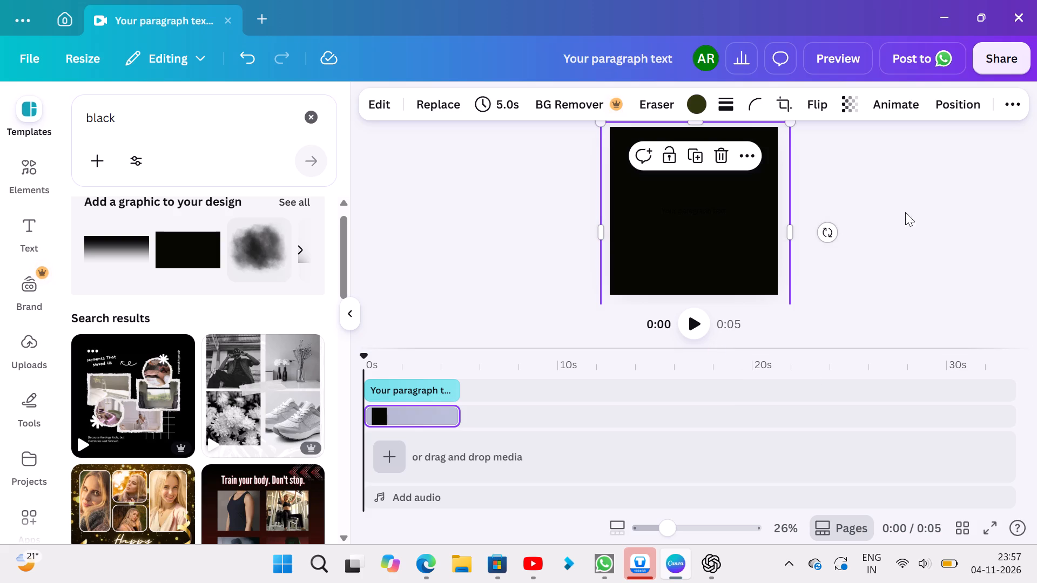
left_click(935, 195)
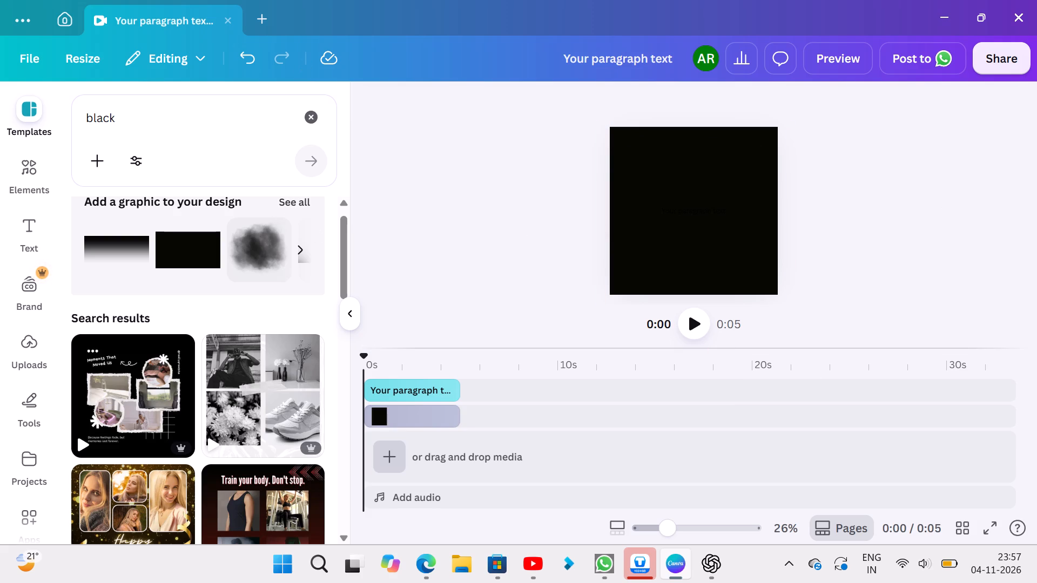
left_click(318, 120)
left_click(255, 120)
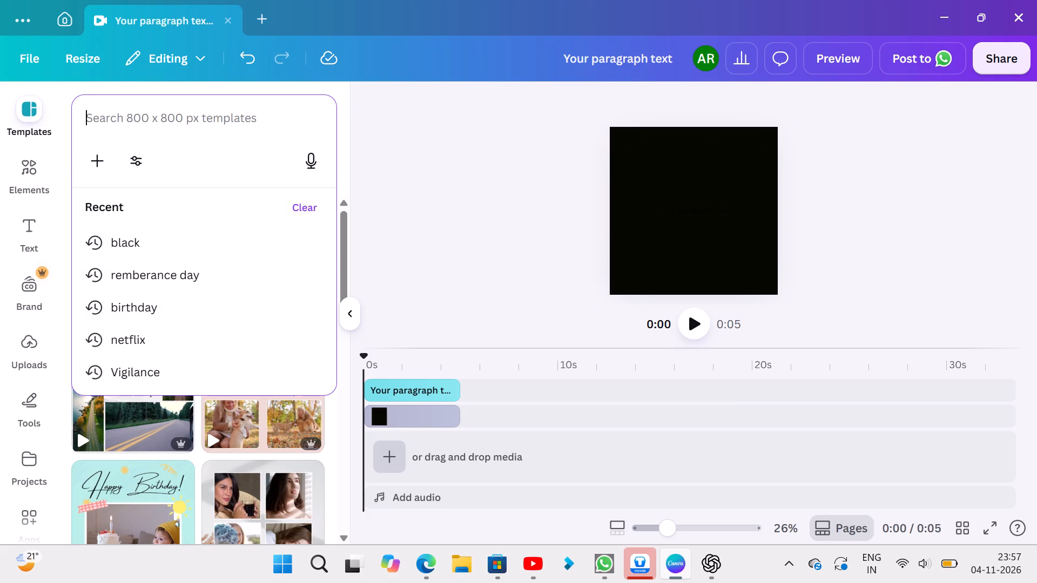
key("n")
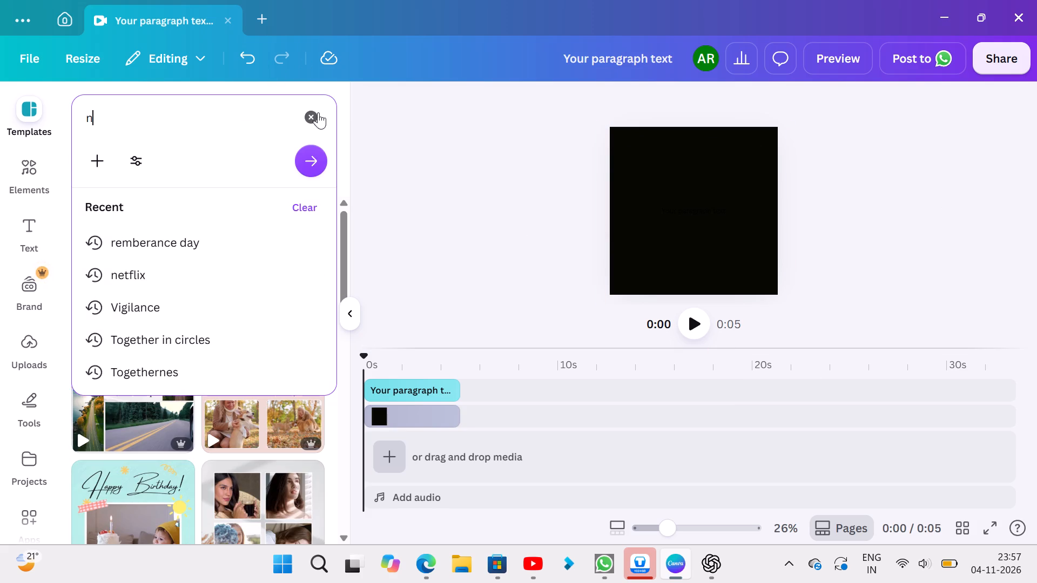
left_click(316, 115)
Search the animation elements for "netflix".
left_click(31, 180)
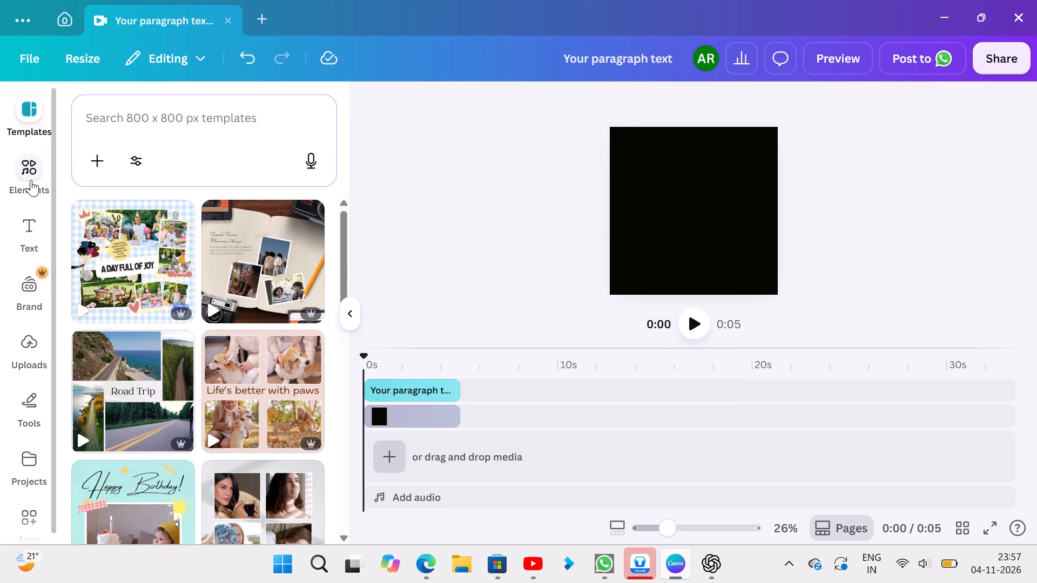
left_click(147, 147)
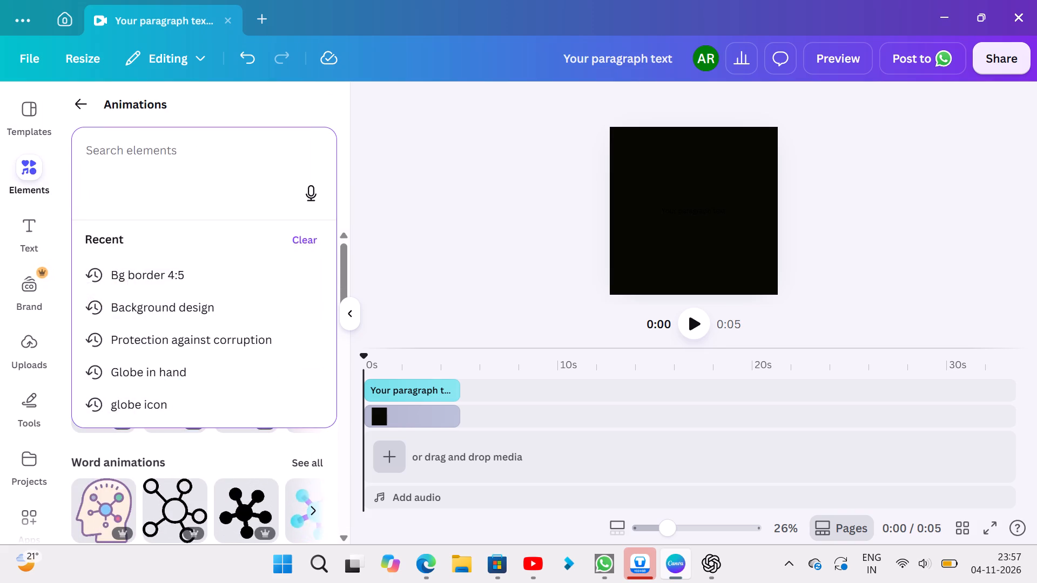
type("netflix")
key("Return")
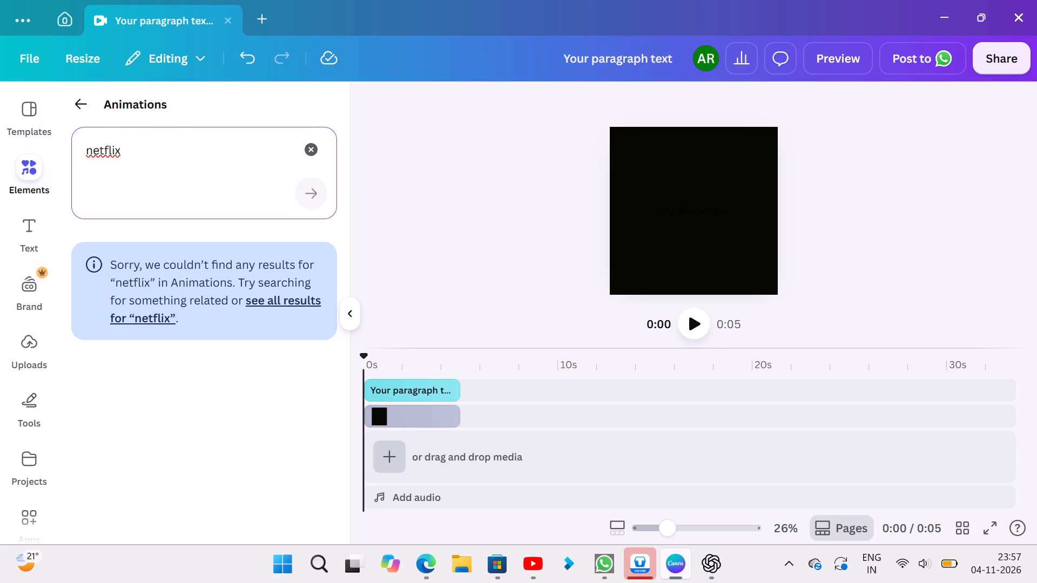
Change the animation elements search term to "net flix" and run the search.
left_click_drag(147, 147, 131, 204)
key("BackSpace")
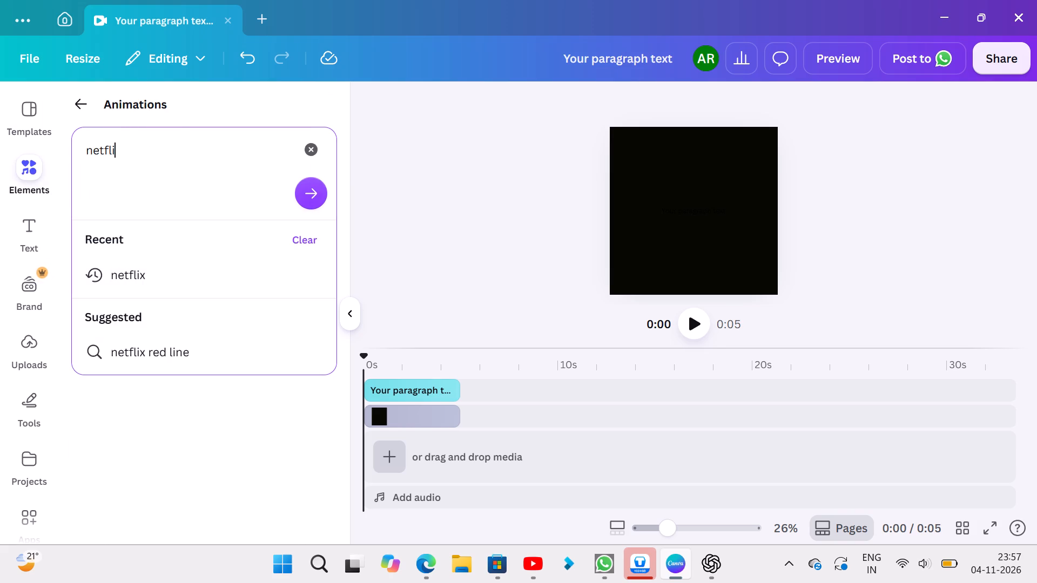
key("BackSpace")
key("BackSpace")
key("BackSpace")
key("space")
type("flix")
key("Return")
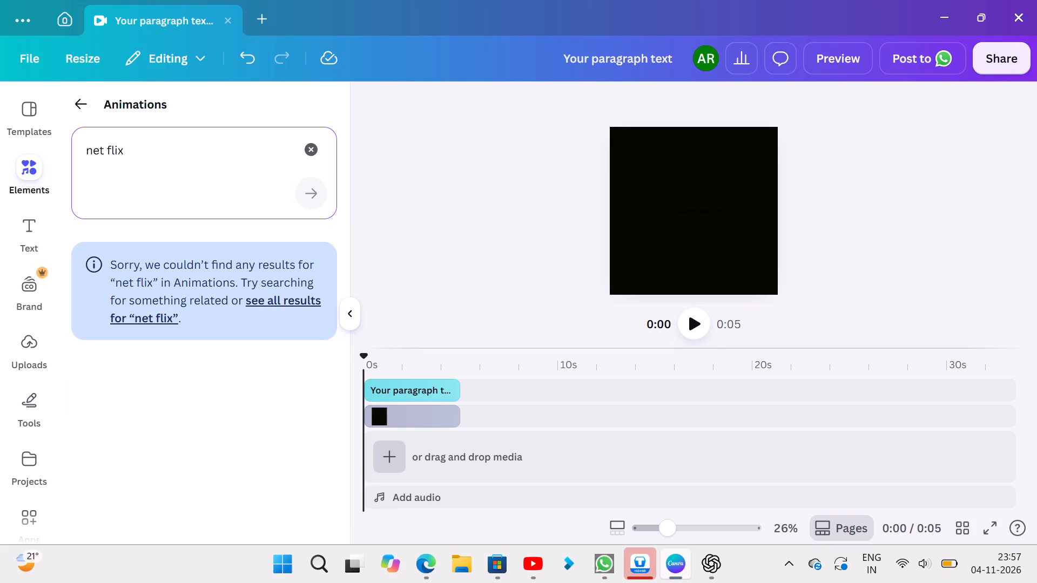
Clear the animation search and look through the recommended animations.
left_click(315, 152)
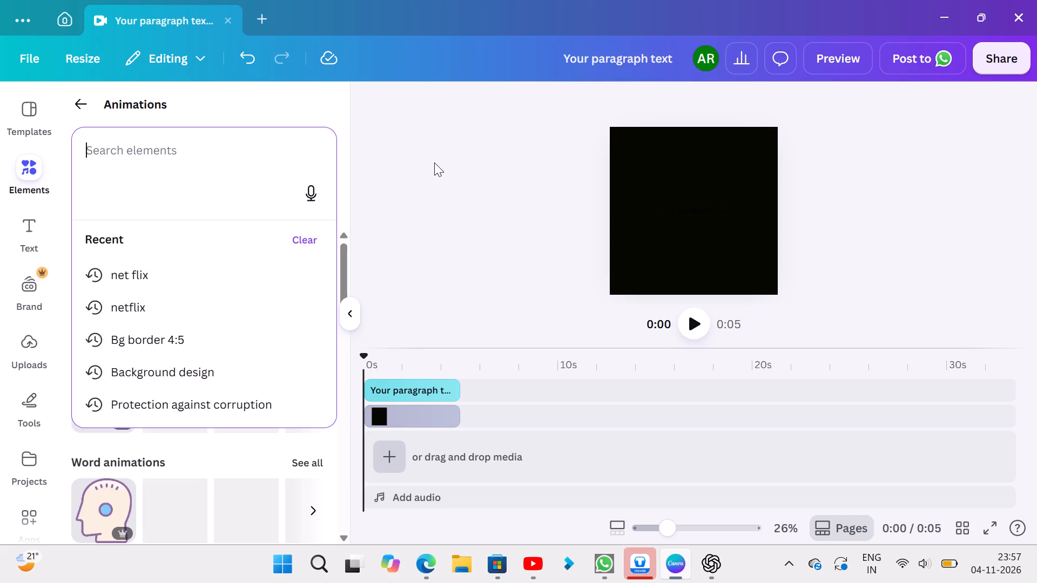
left_click(434, 162)
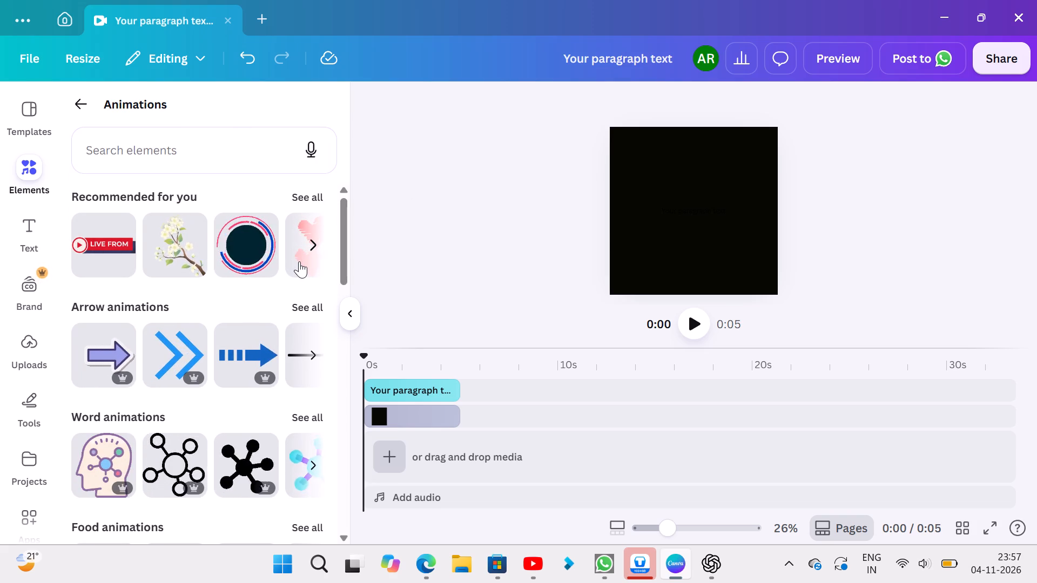
scroll(299, 261, "left", 1)
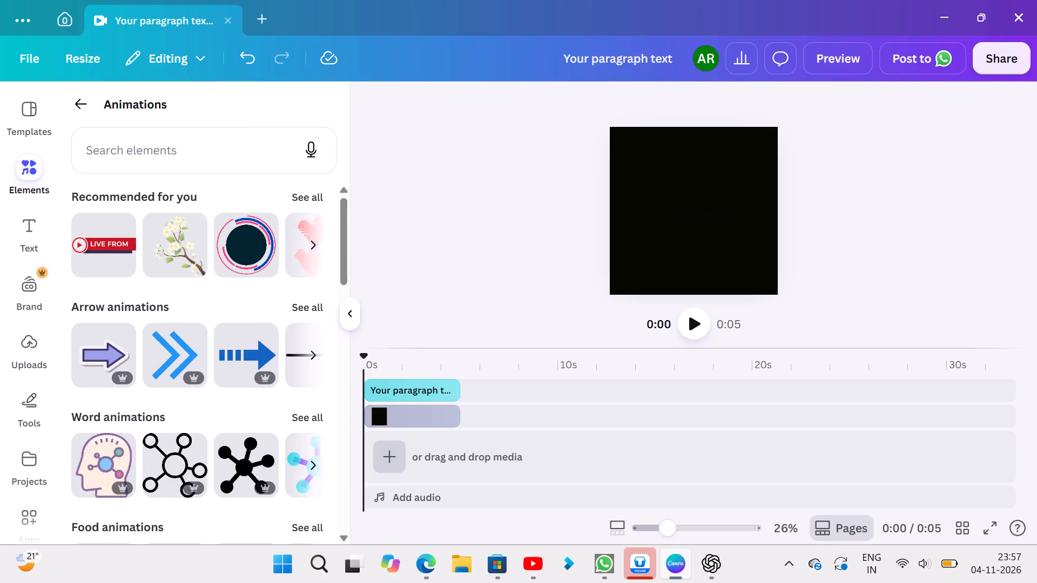
left_click(218, 151)
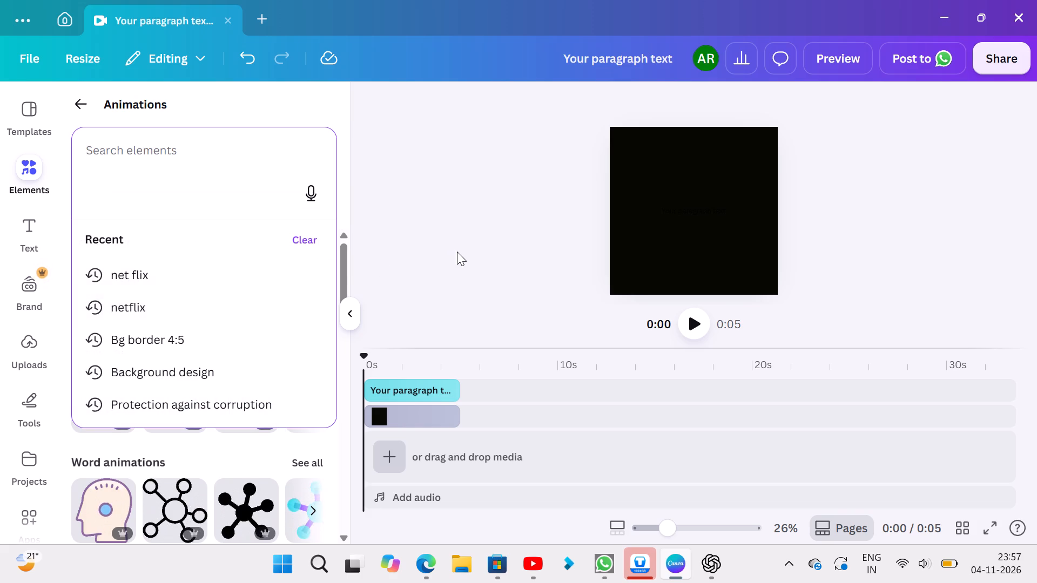
left_click(457, 252)
scroll(250, 247, "left", 2)
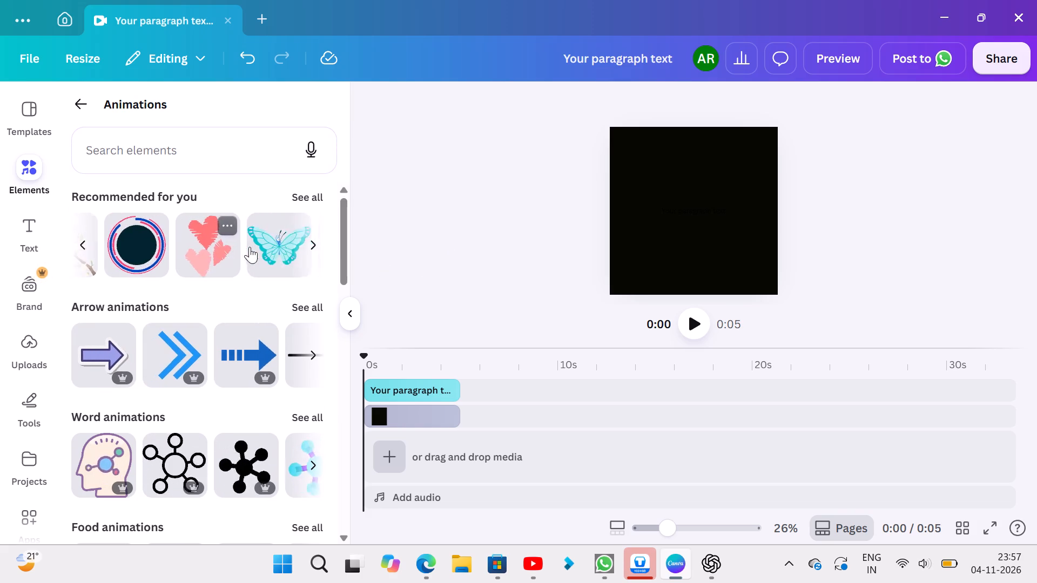
scroll(250, 247, "left", 3)
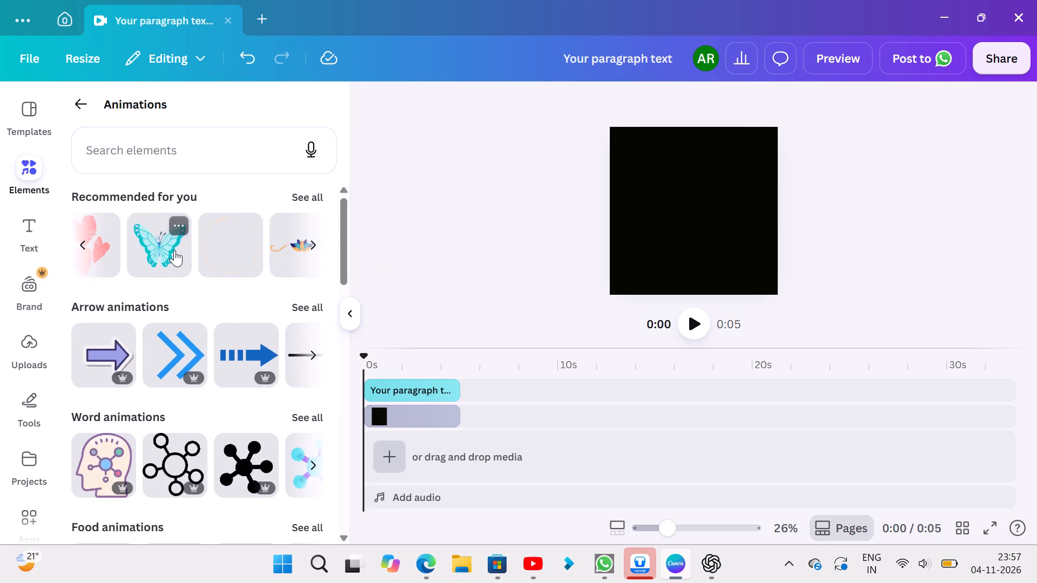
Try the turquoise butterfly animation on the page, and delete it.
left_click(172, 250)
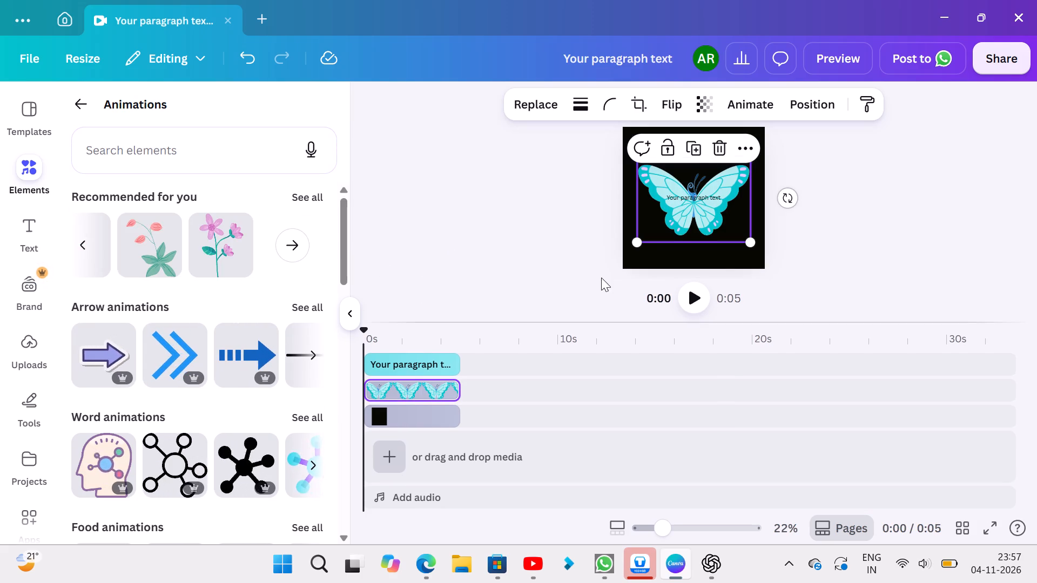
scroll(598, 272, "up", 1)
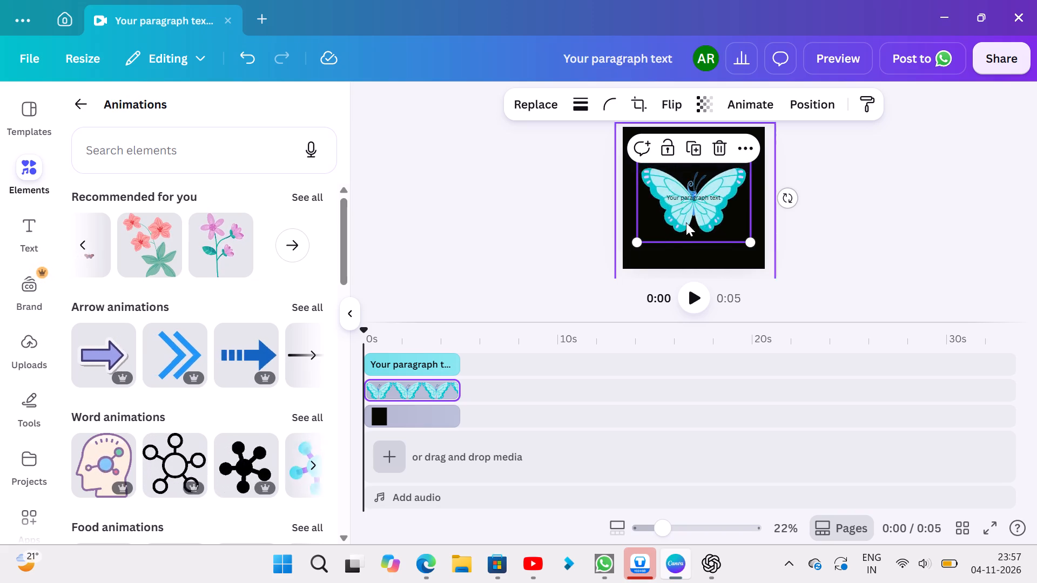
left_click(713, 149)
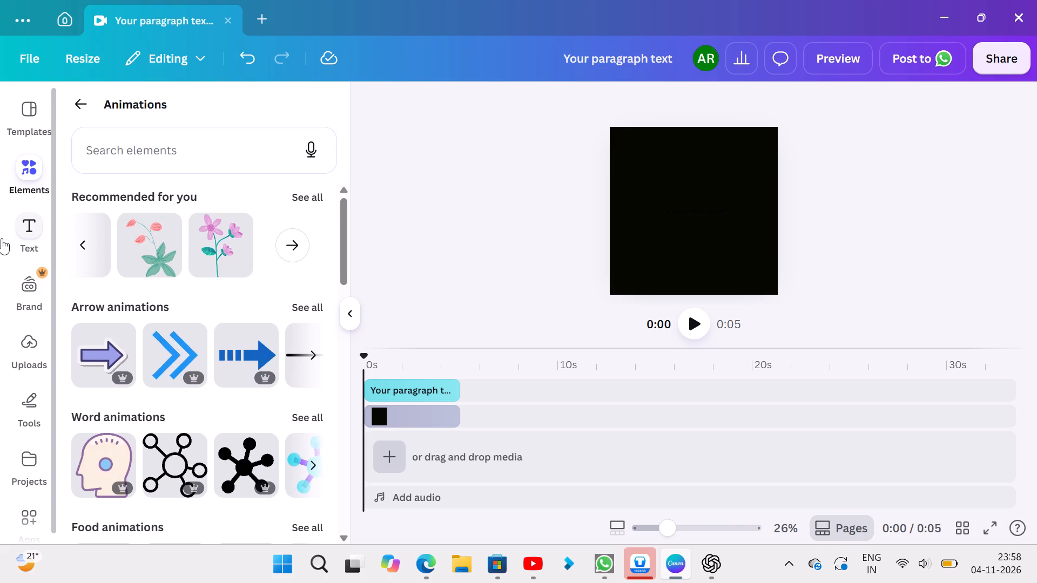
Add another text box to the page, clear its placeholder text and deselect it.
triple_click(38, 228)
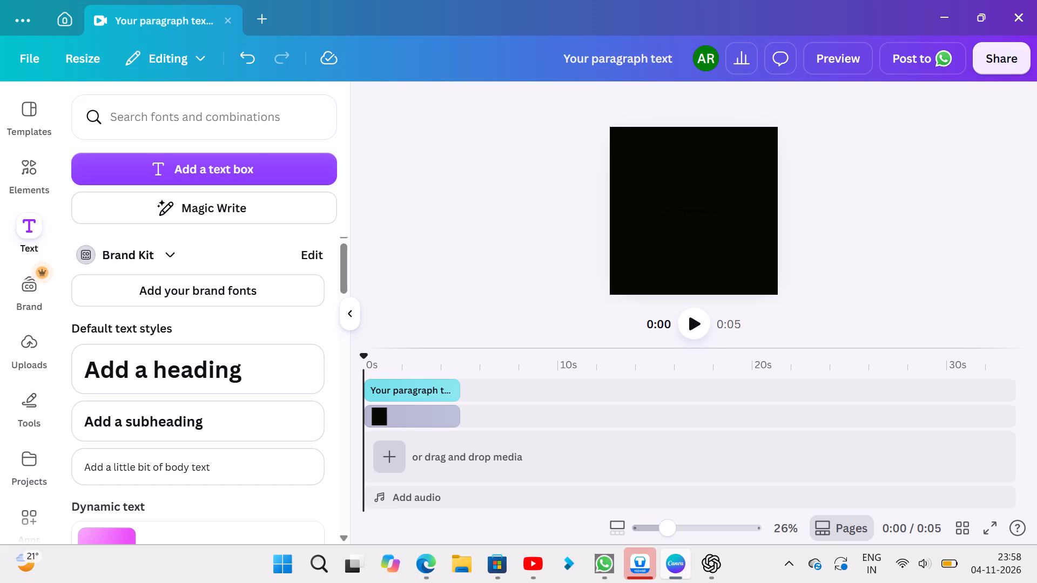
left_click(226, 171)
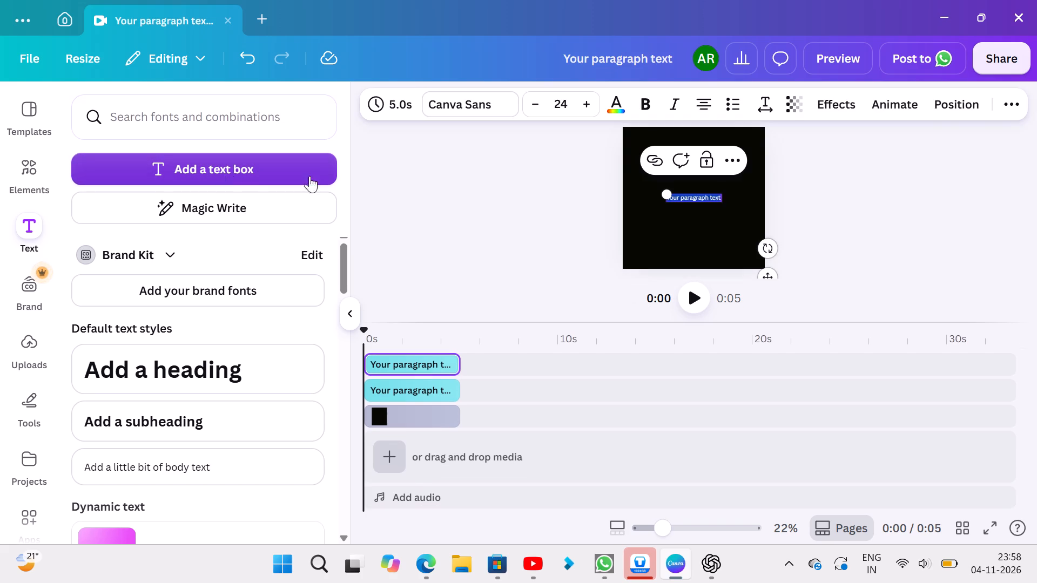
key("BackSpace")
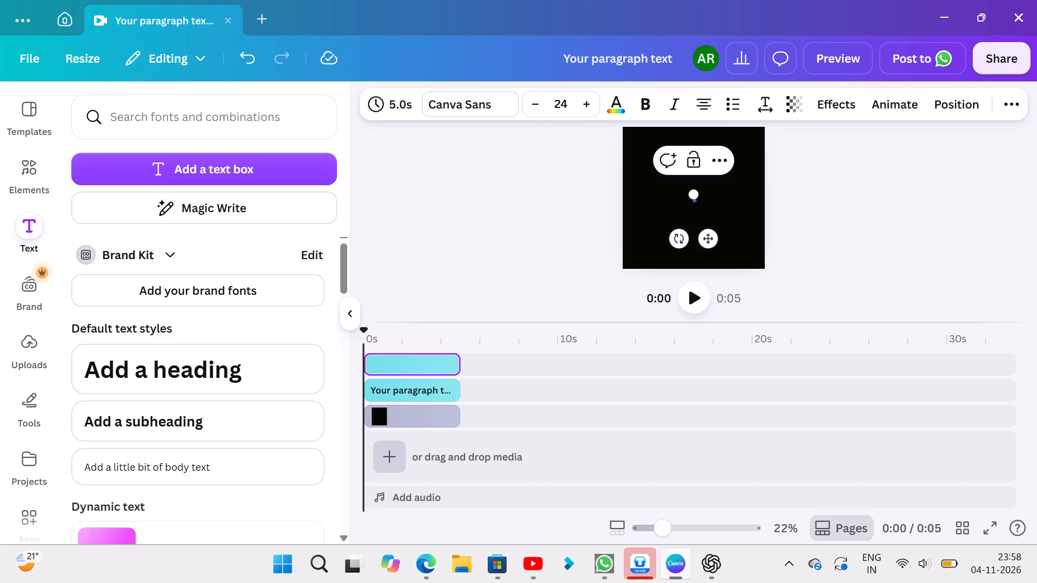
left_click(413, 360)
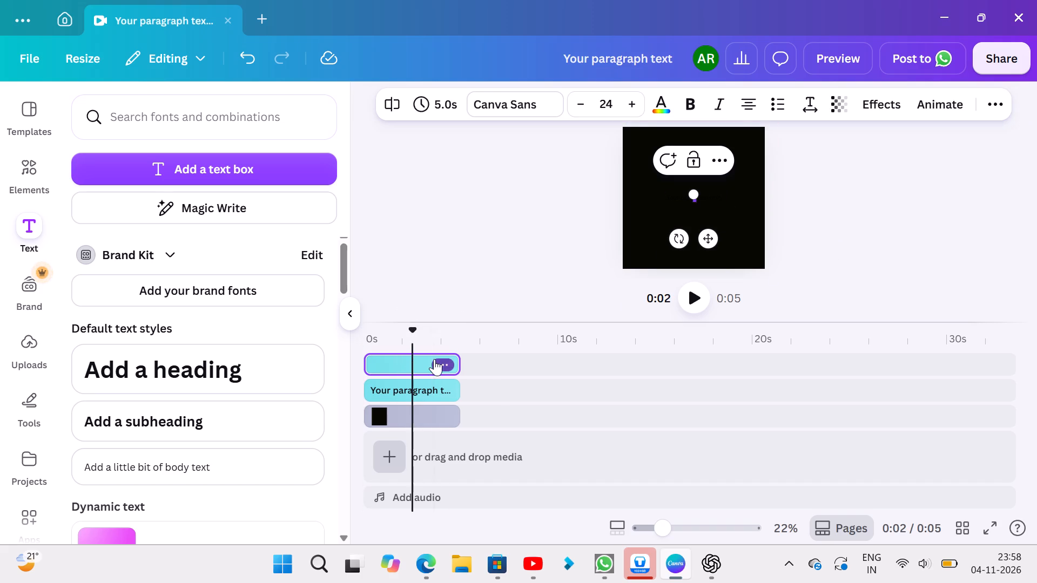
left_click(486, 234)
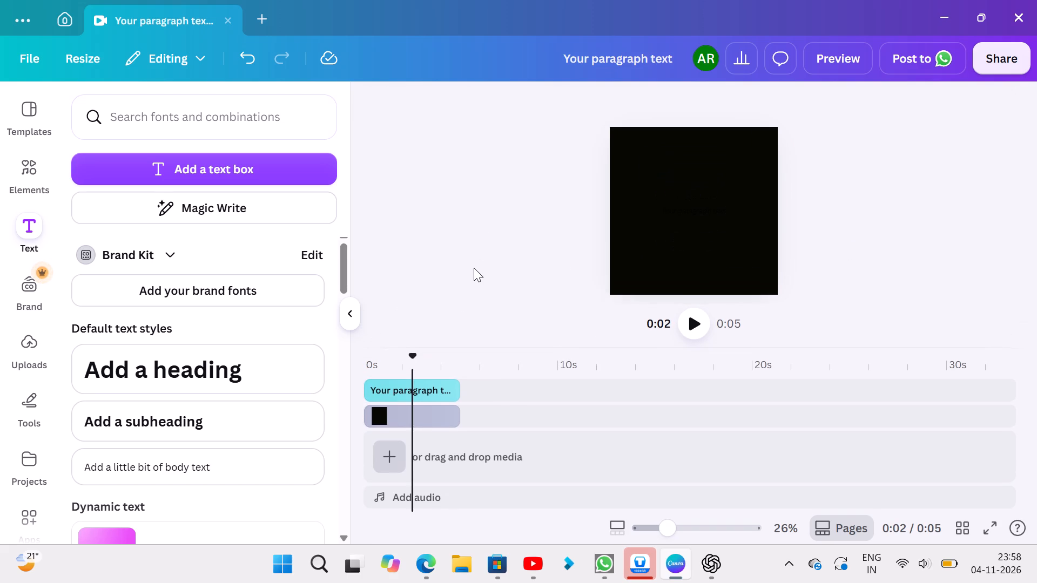
Replace the placeholder wording of the existing paragraph text with "CHAPTER 1".
left_click(440, 381)
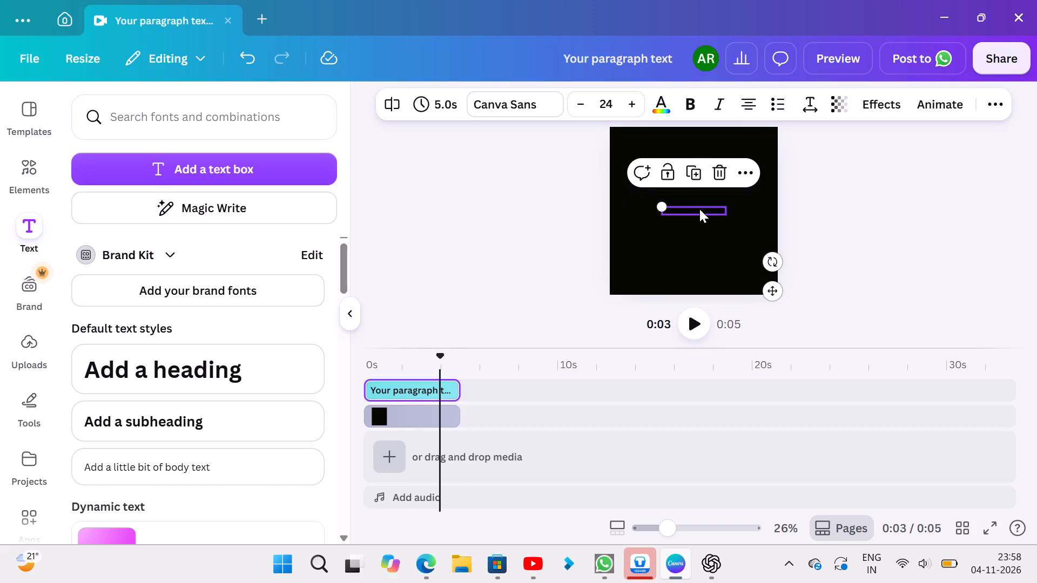
left_click(699, 209)
key("BackSpace")
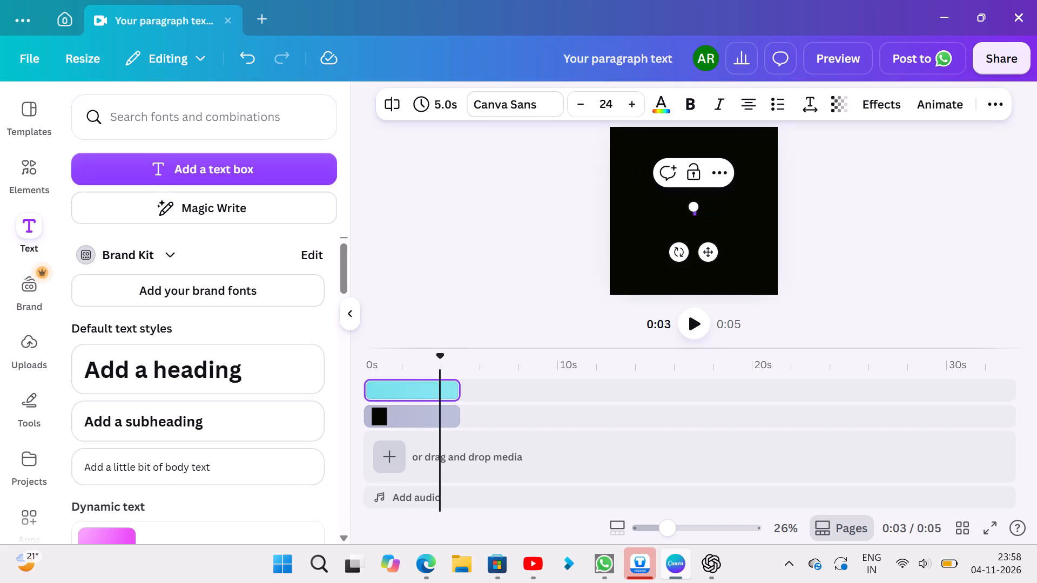
type("CHAPTRR")
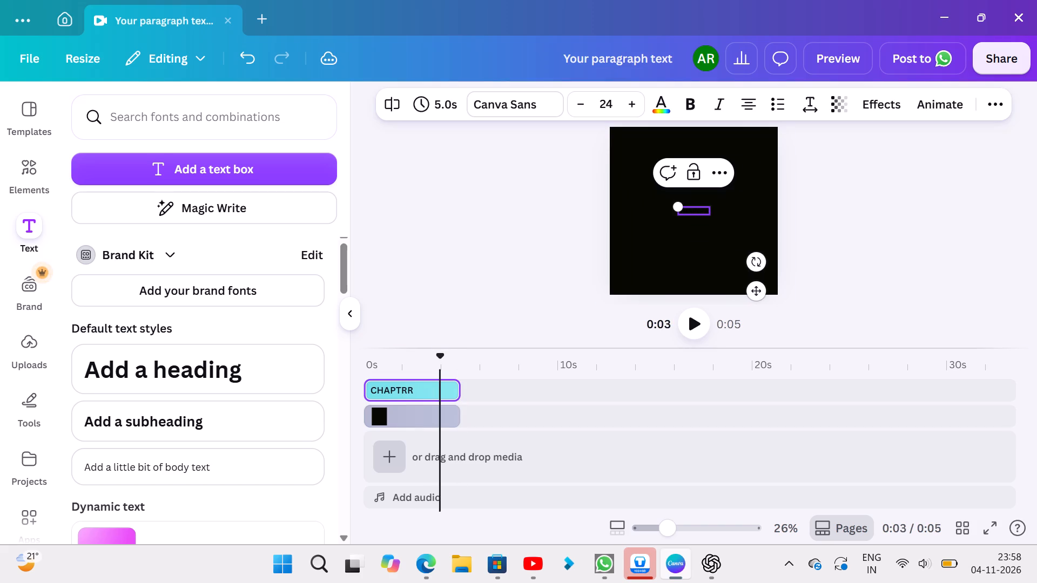
key("BackSpace")
key("BackSpace")
type("ER")
key("space")
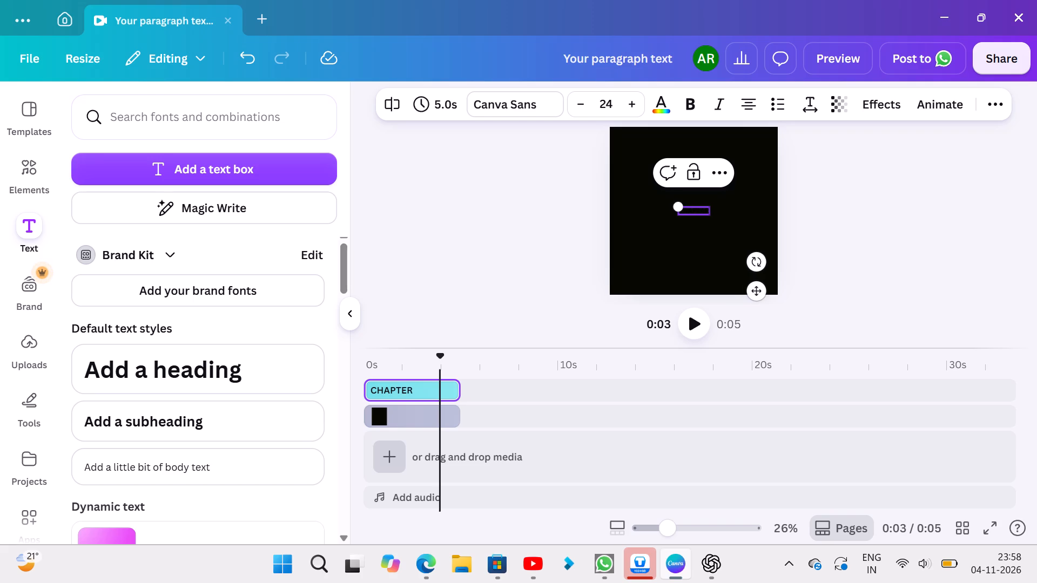
key("1")
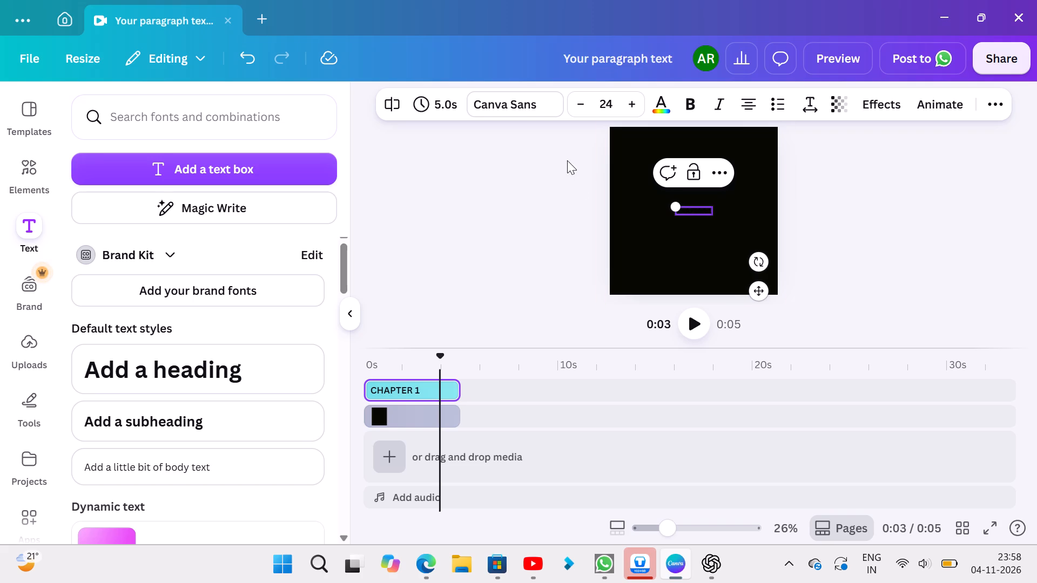
Set the "CHAPTER 1" text to the custom dark red #A10101 and apply the colour change to all.
left_click(659, 101)
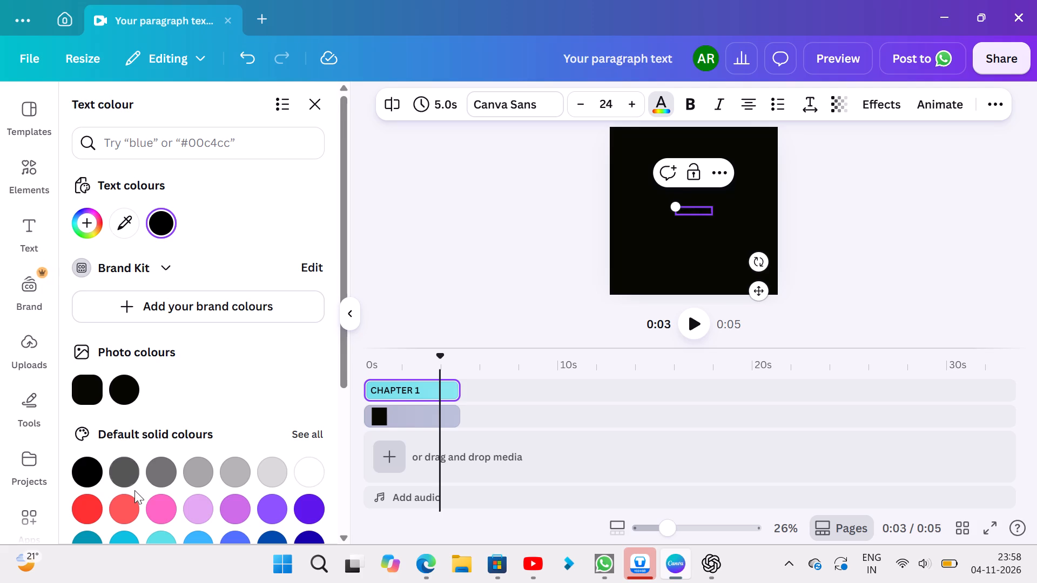
scroll(134, 490, "down", 1)
scroll(149, 371, "down", 1)
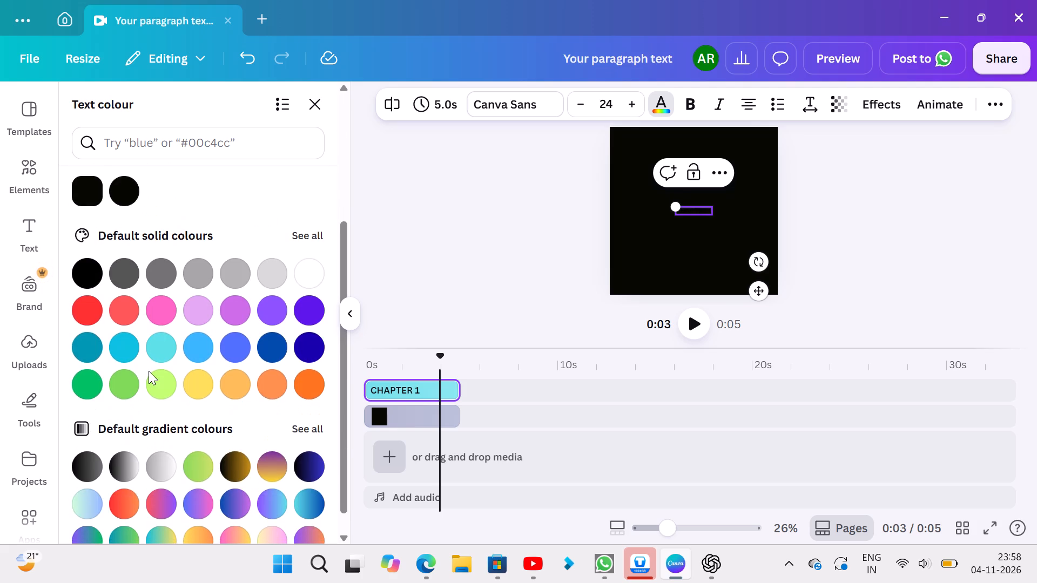
scroll(149, 371, "up", 2)
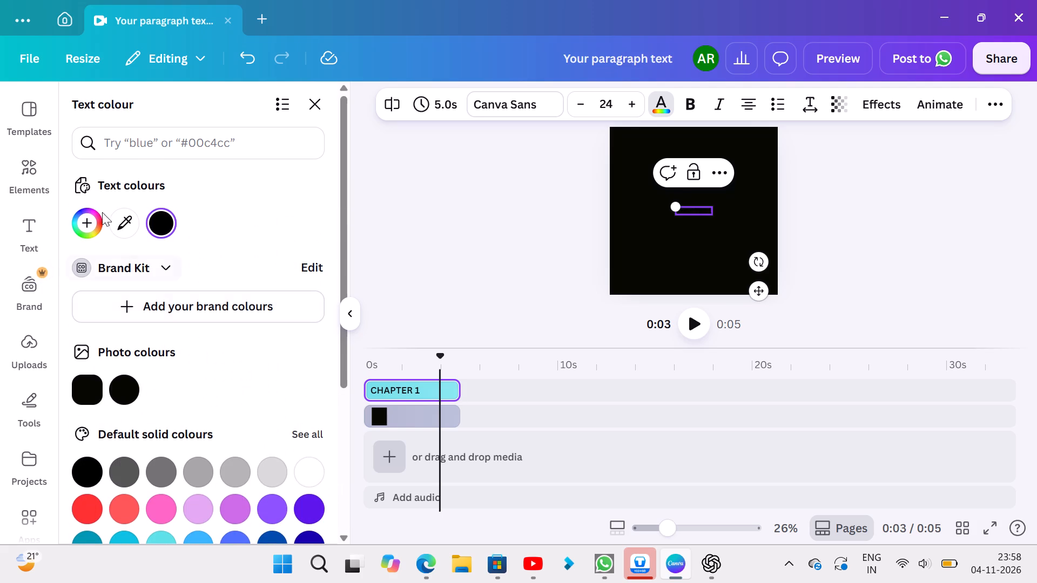
left_click(91, 227)
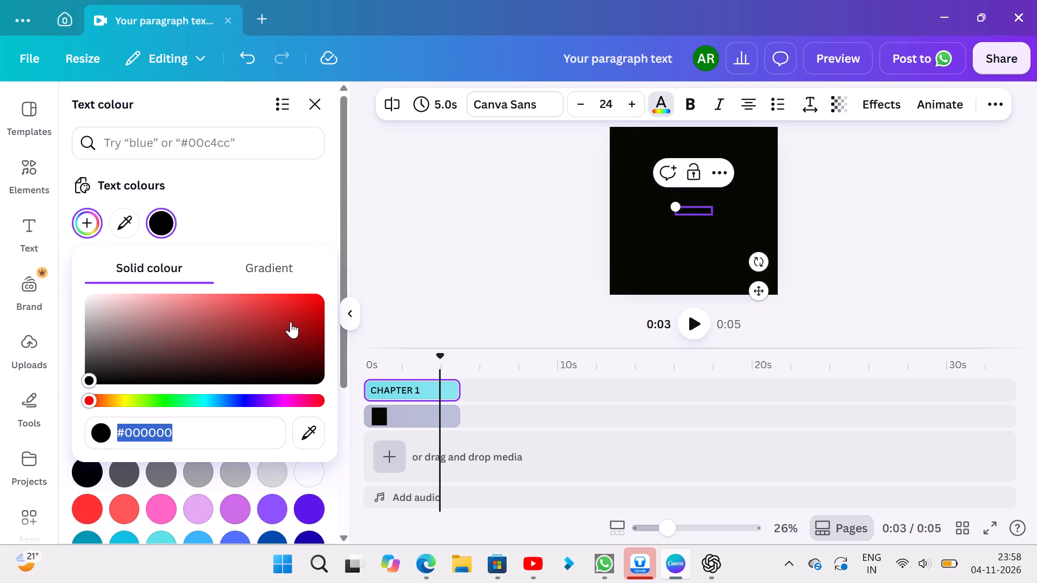
left_click_drag(315, 305, 348, 273)
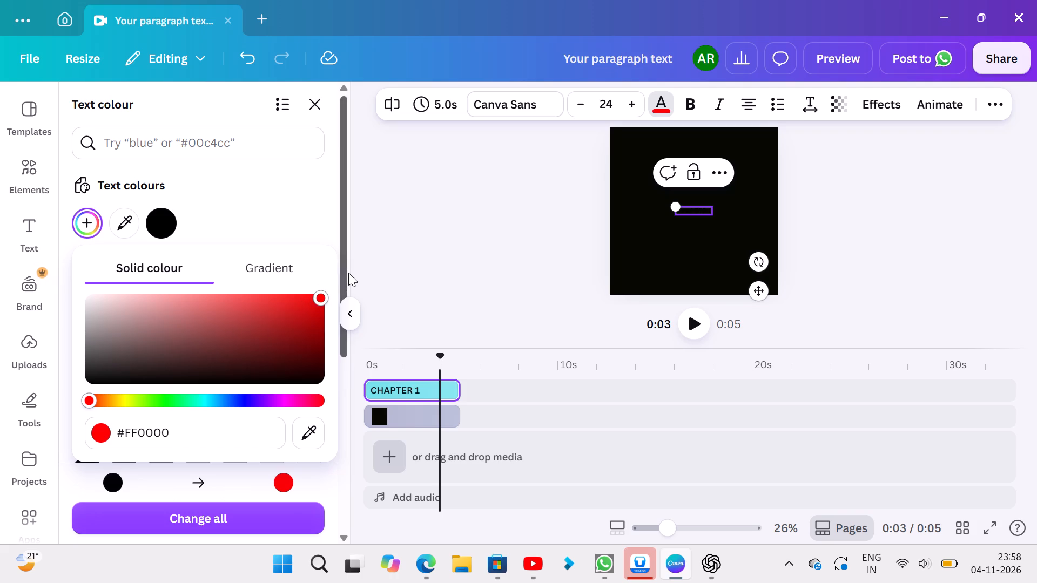
left_click_drag(317, 398, 334, 398)
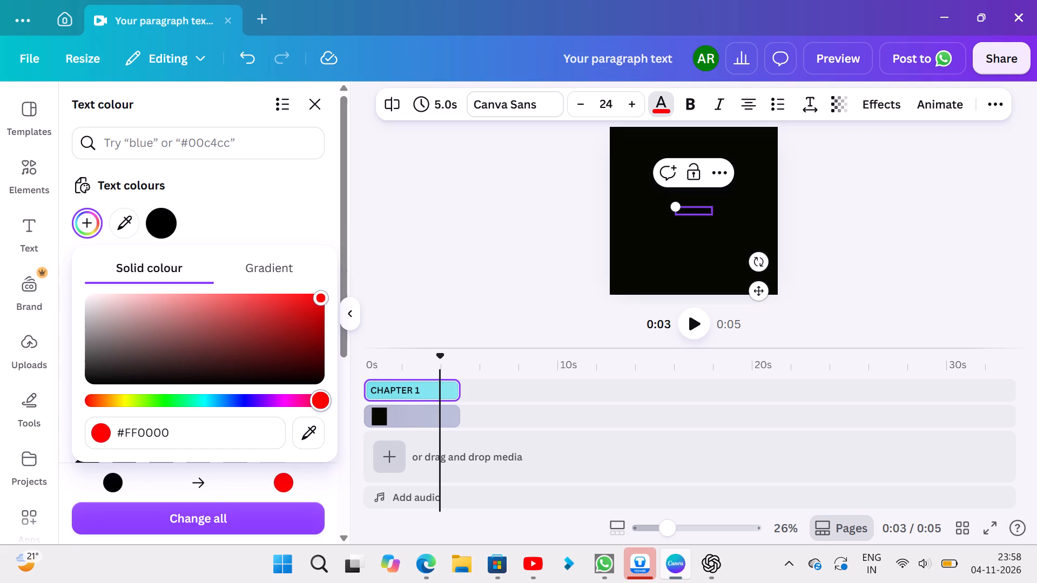
left_click_drag(334, 398, 339, 396)
left_click_drag(319, 299, 318, 331)
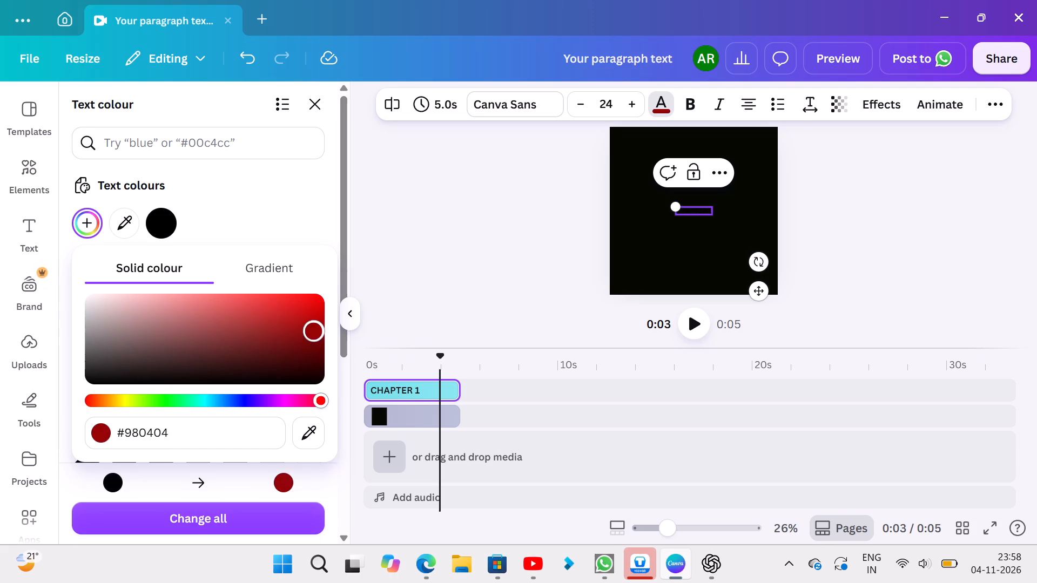
left_click_drag(318, 331, 322, 327)
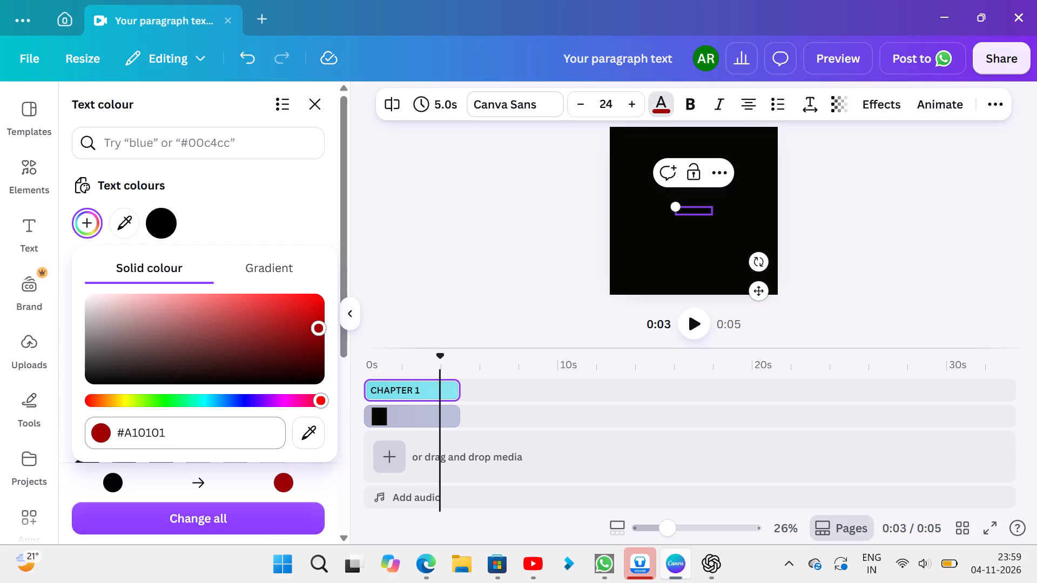
left_click(255, 519)
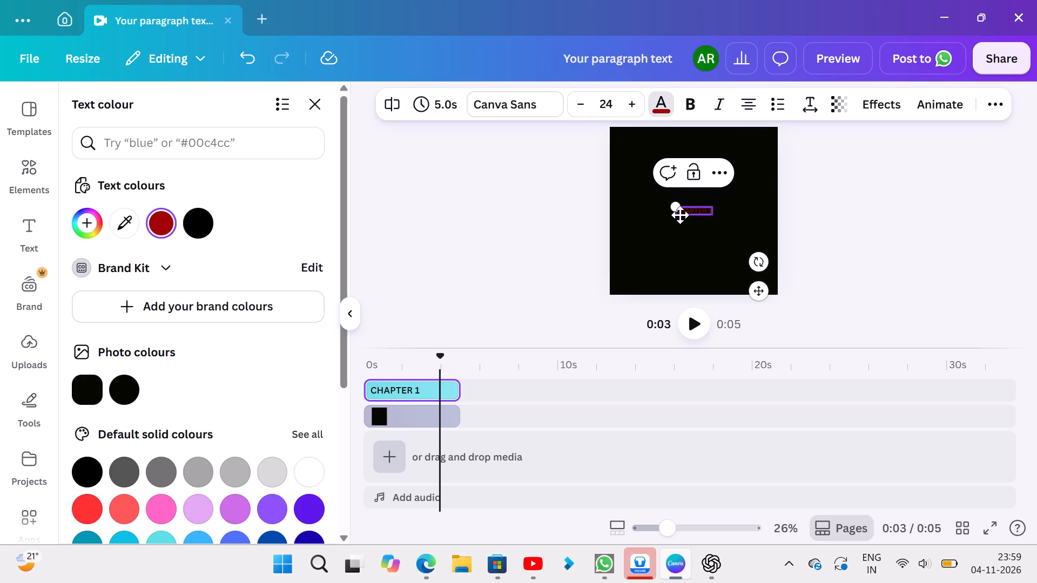
Enlarge the "CHAPTER 1" text to about font size 95.8 and centre it horizontally on the page, slightly above the middle.
left_click_drag(674, 205, 565, 179)
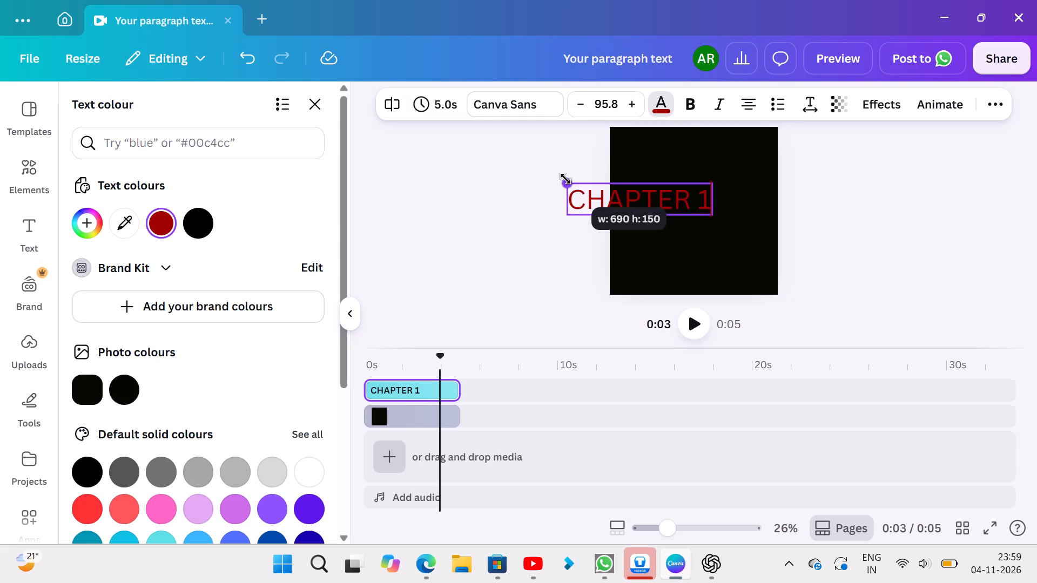
left_click_drag(666, 189, 702, 182)
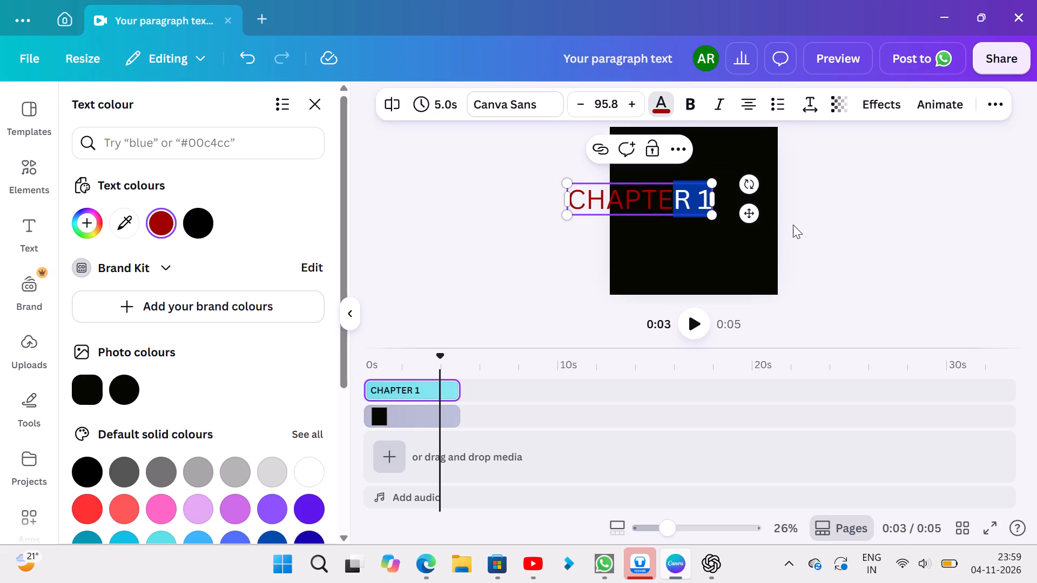
left_click(843, 207)
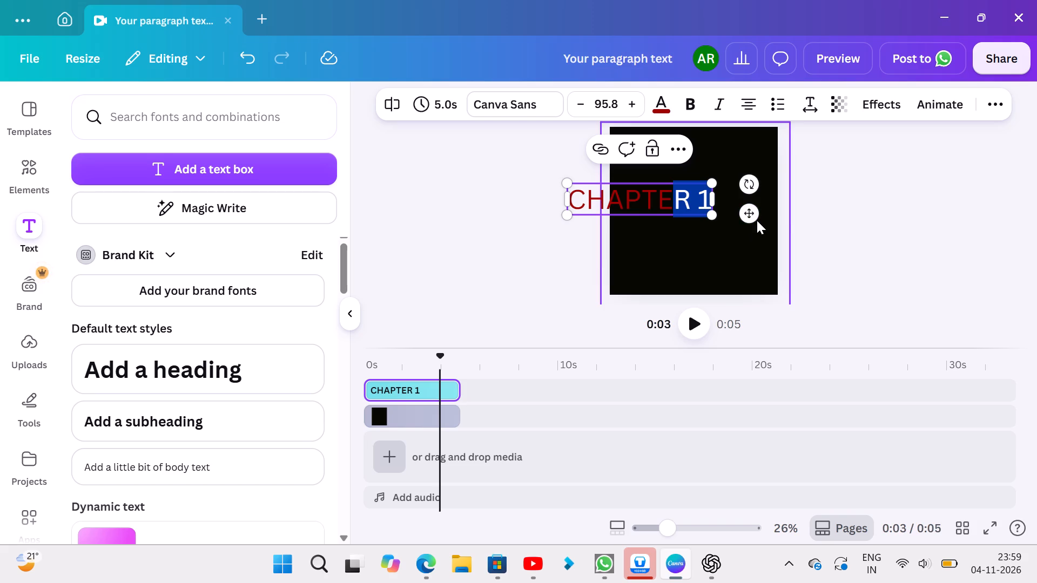
left_click(800, 206)
left_click_drag(684, 195, 737, 198)
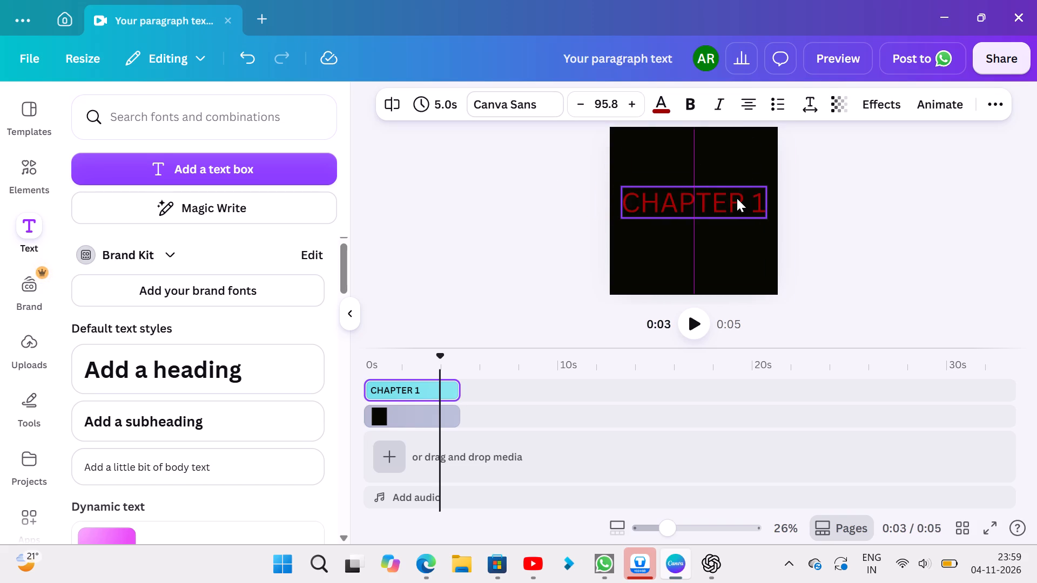
Deselect the "CHAPTER 1" text and look through the suggested design types for a new design.
left_click(824, 193)
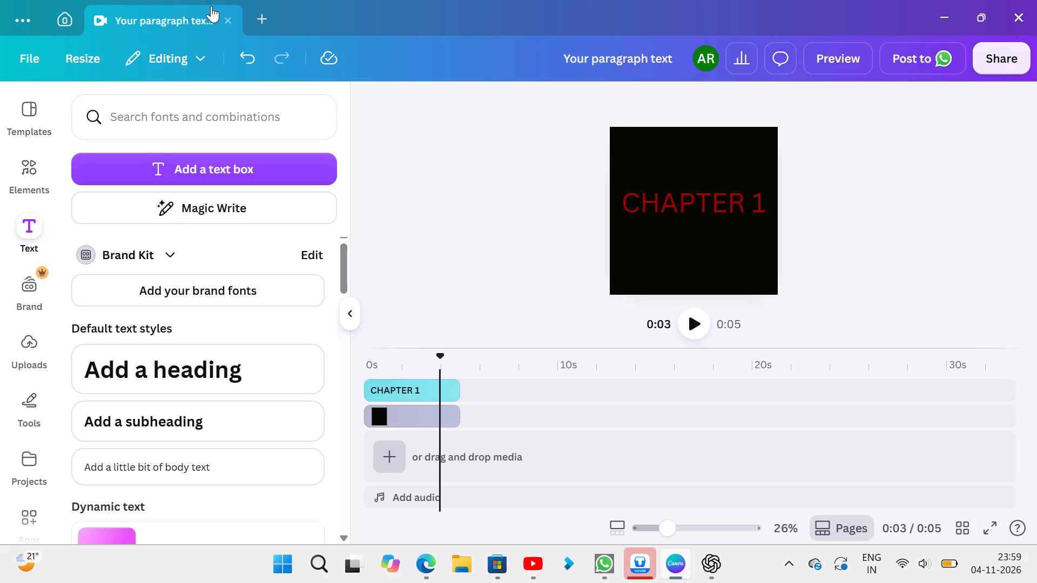
left_click(261, 23)
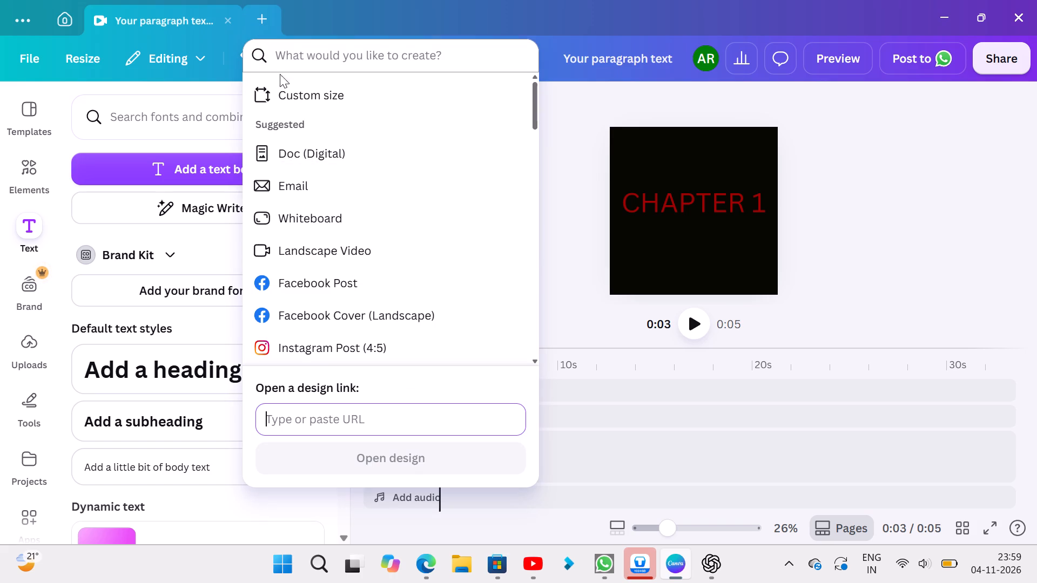
scroll(311, 303, "down", 1)
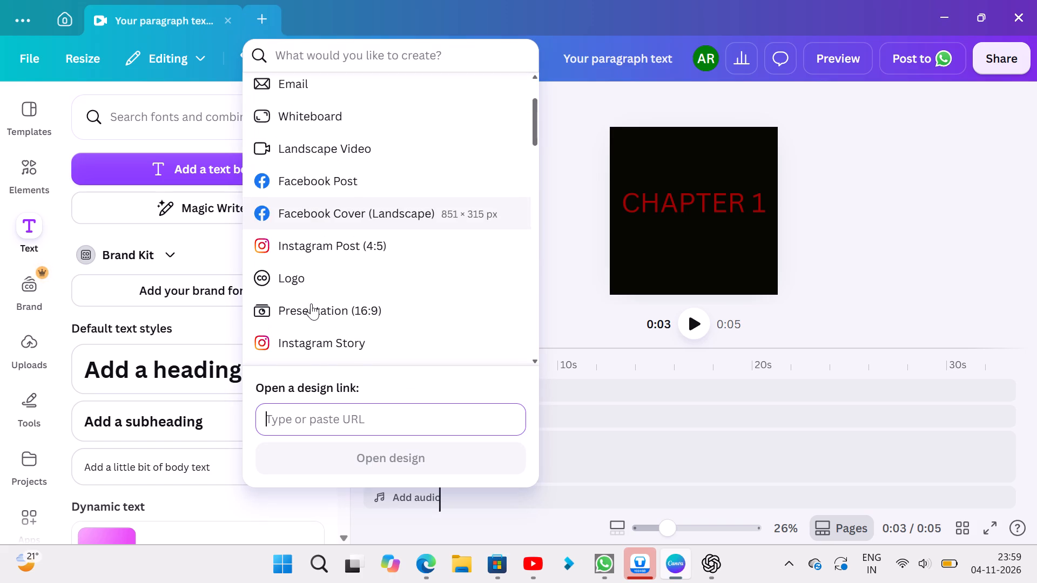
scroll(311, 303, "down", 2)
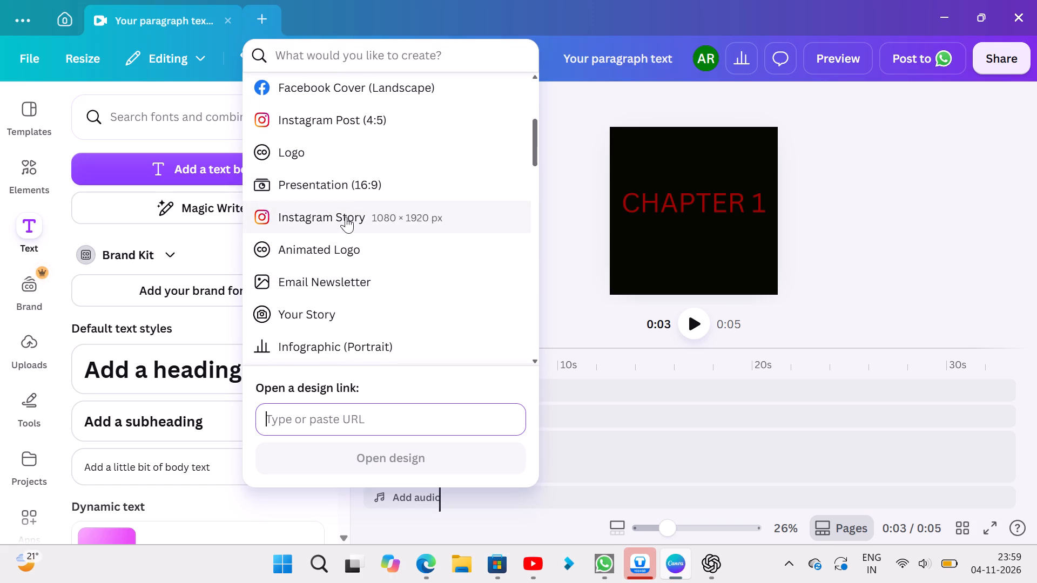
scroll(340, 257, "down", 2)
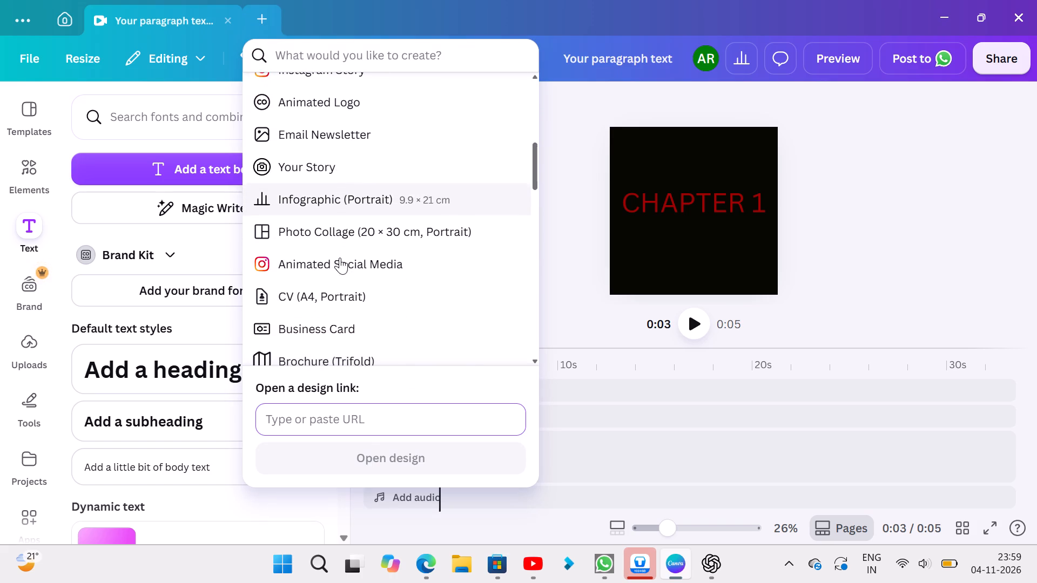
scroll(340, 257, "down", 3)
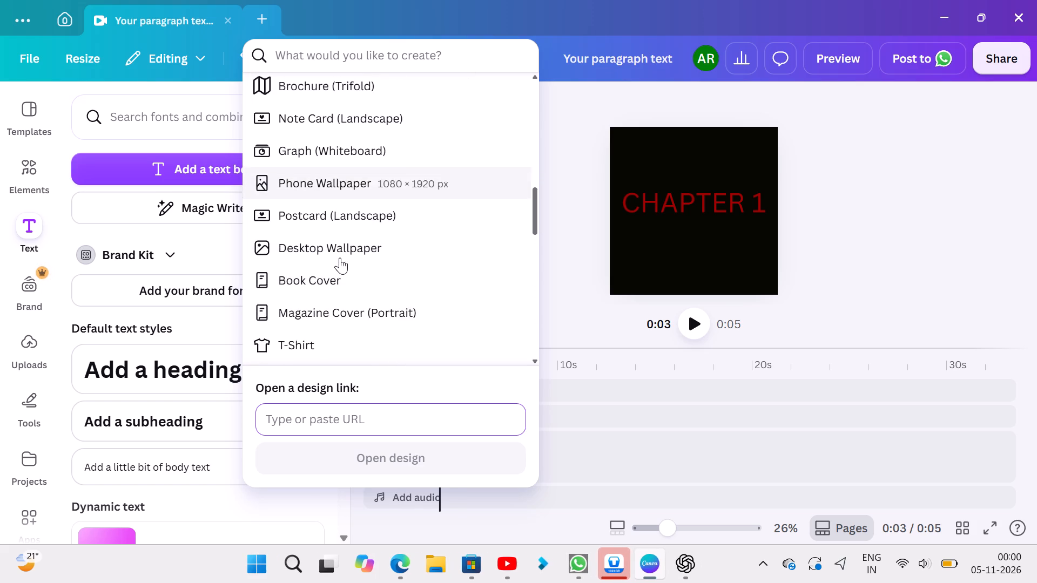
scroll(340, 257, "down", 3)
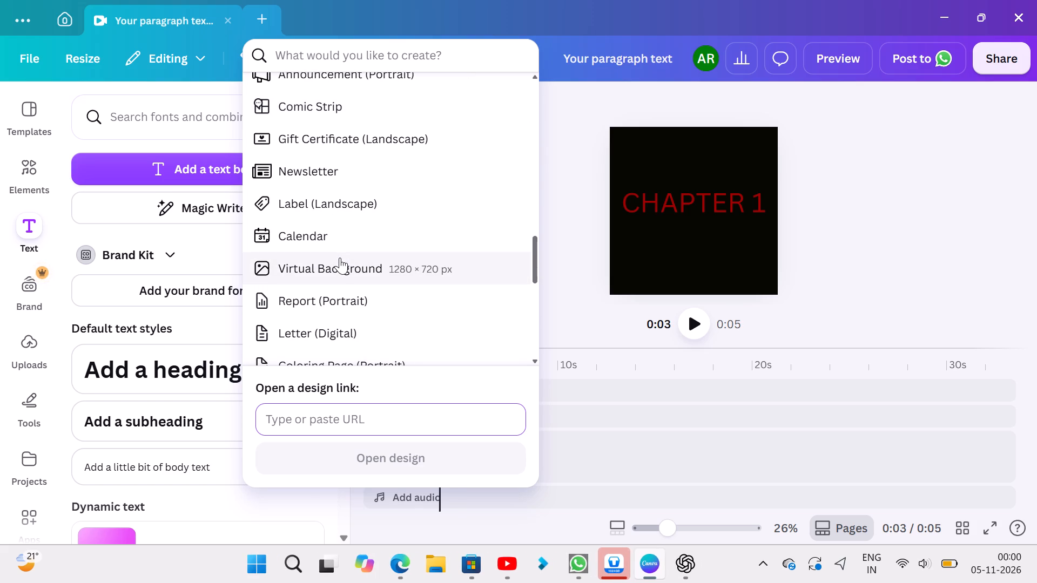
scroll(340, 257, "down", 1)
left_click(551, 106)
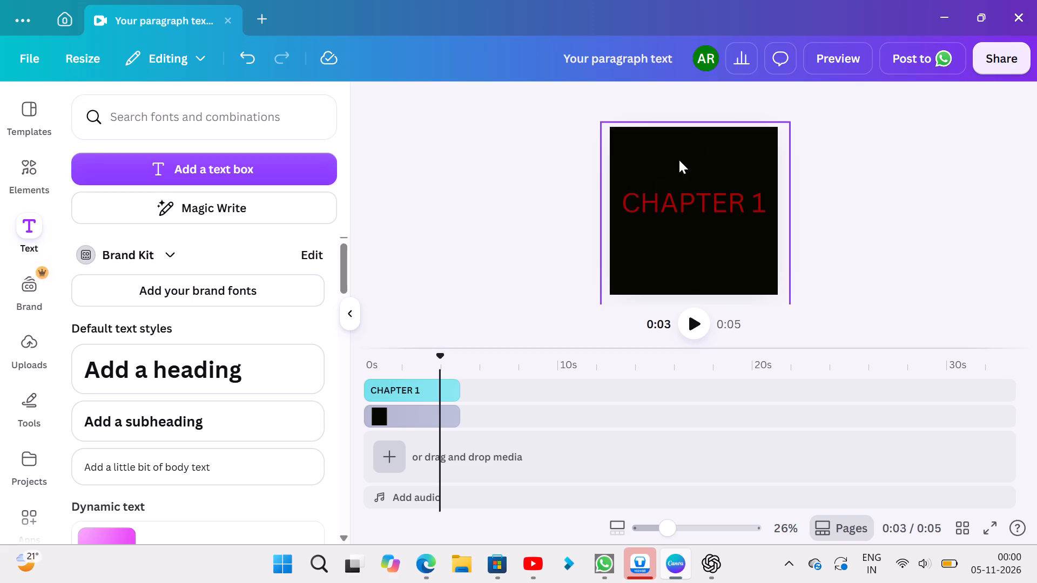
Create a new blank YouTube Video design of 1920 × 1080 px from the Videos design types.
left_click(64, 25)
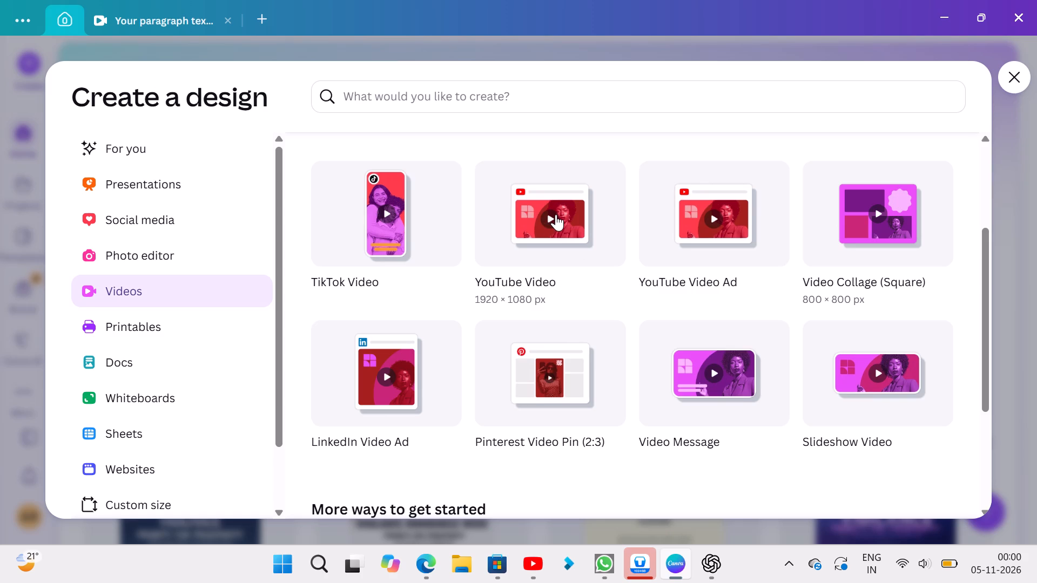
scroll(562, 220, "up", 2)
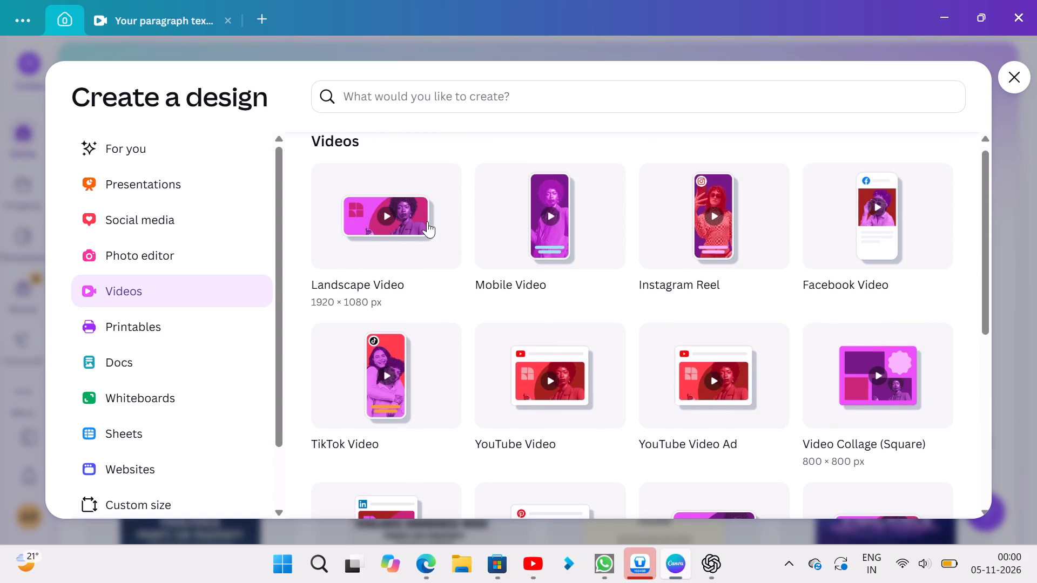
scroll(539, 374, "down", 2)
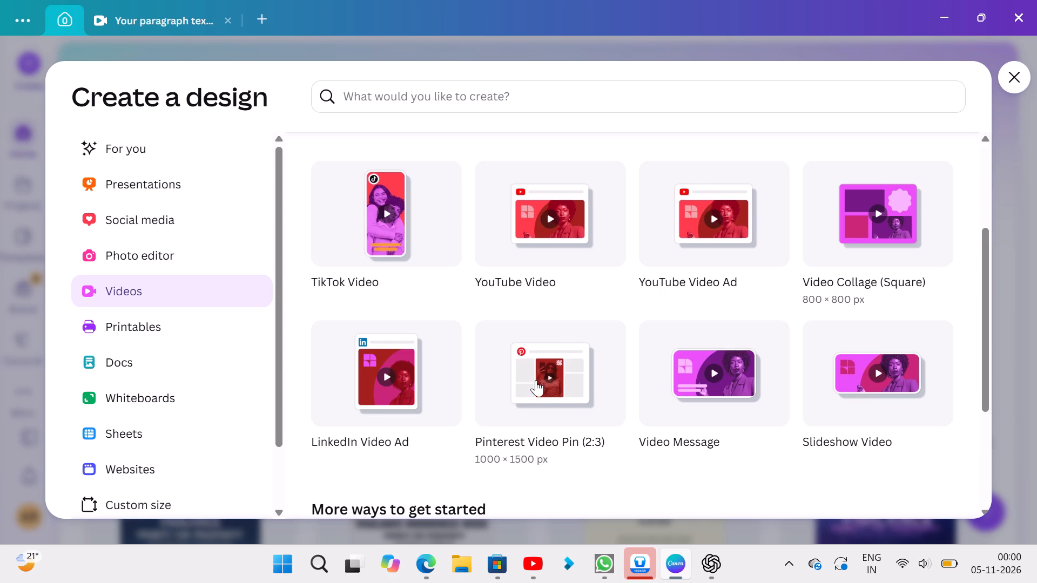
left_click(541, 216)
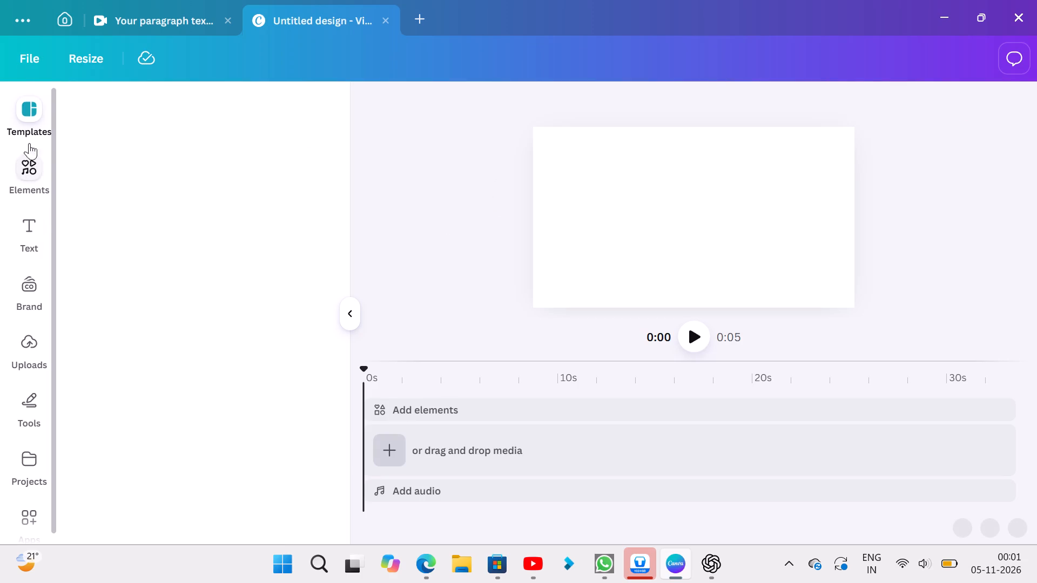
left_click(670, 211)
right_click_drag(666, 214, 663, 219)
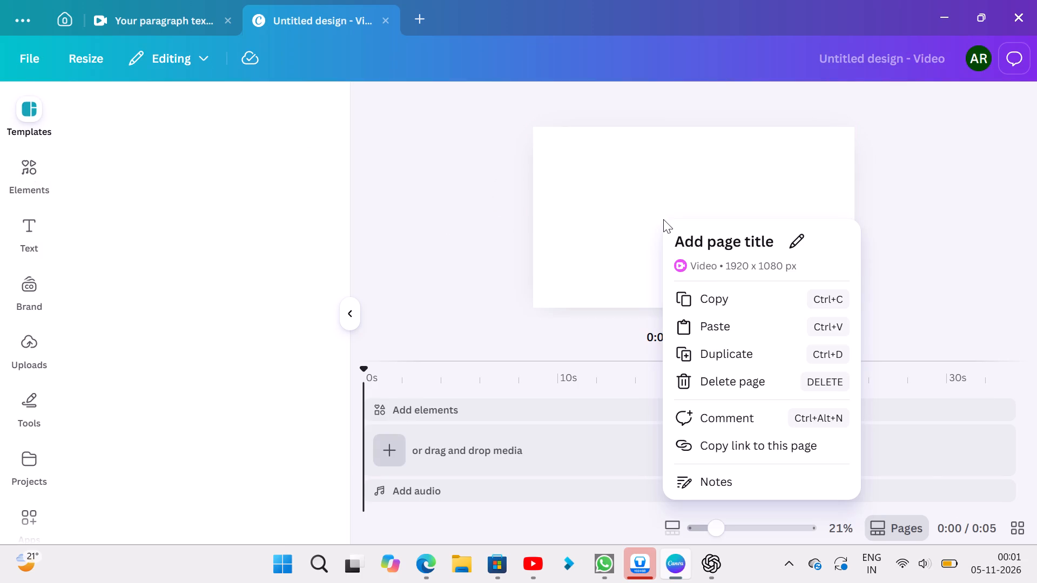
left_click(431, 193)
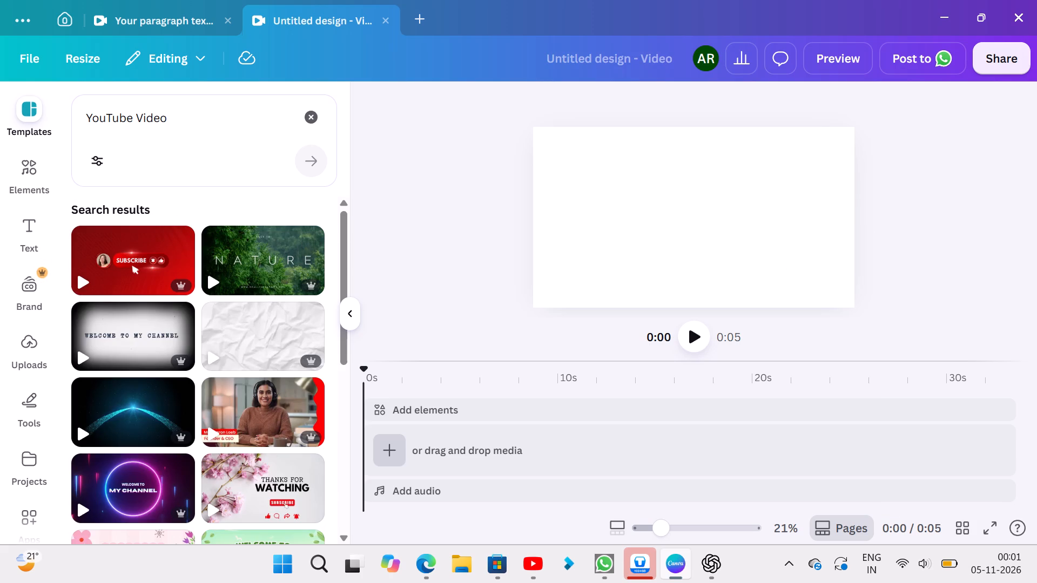
Search the templates for "black background" and add the plain black rectangle graphic to the blank page.
left_click(23, 110)
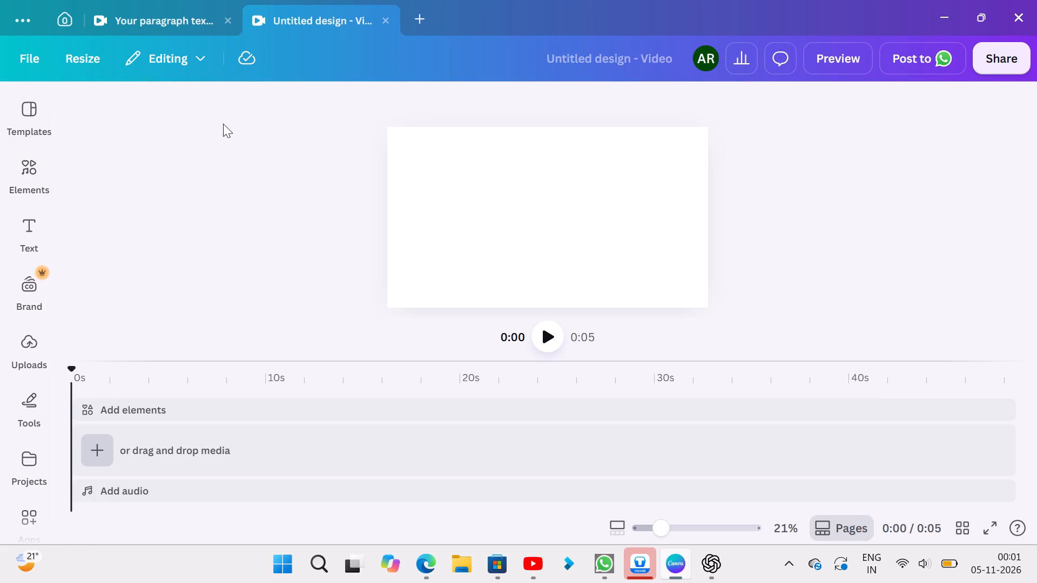
left_click(27, 115)
left_click(312, 110)
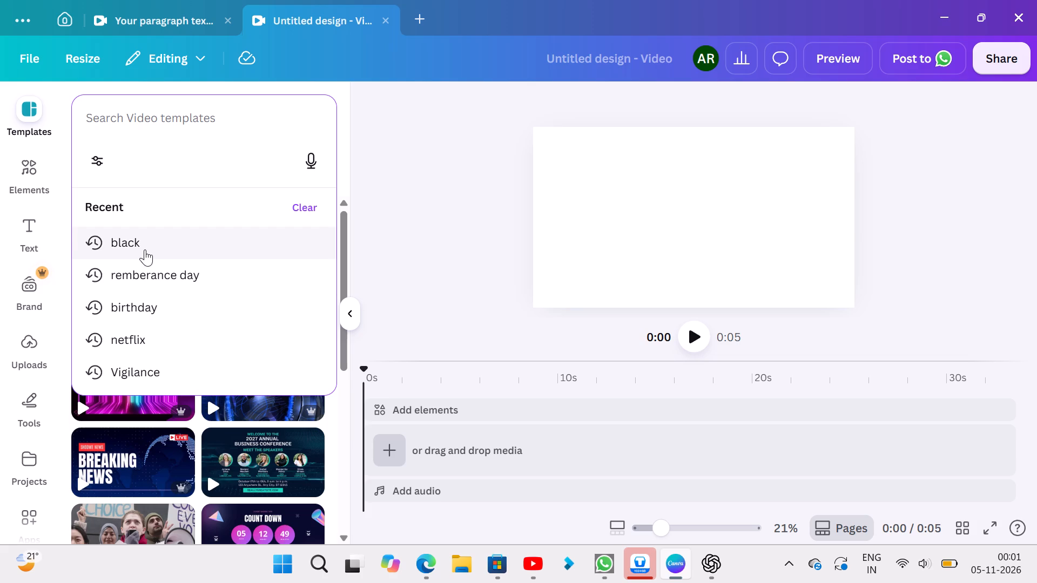
key("space")
key("space")
type("black")
key("space")
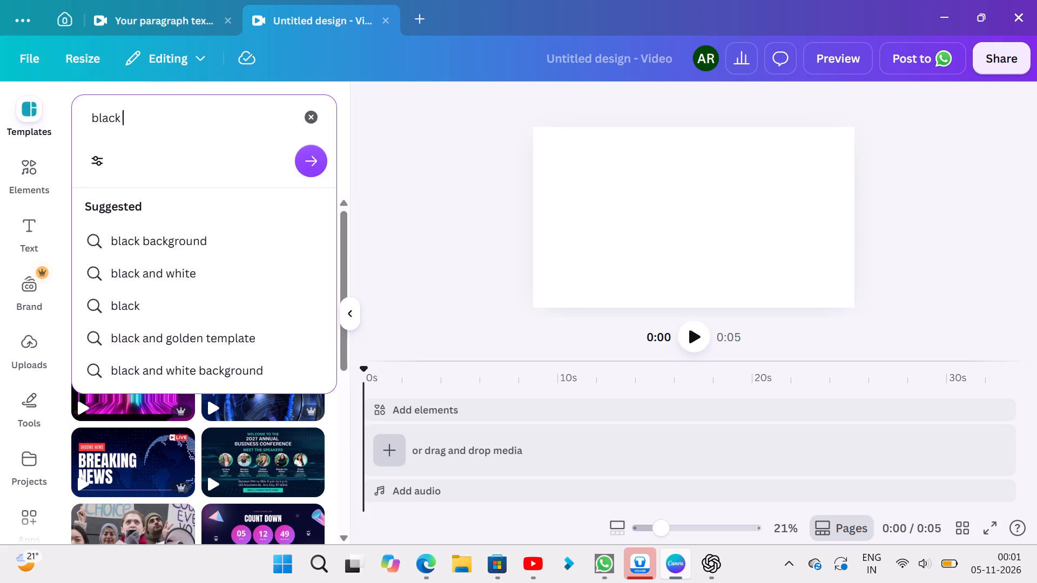
left_click(203, 239)
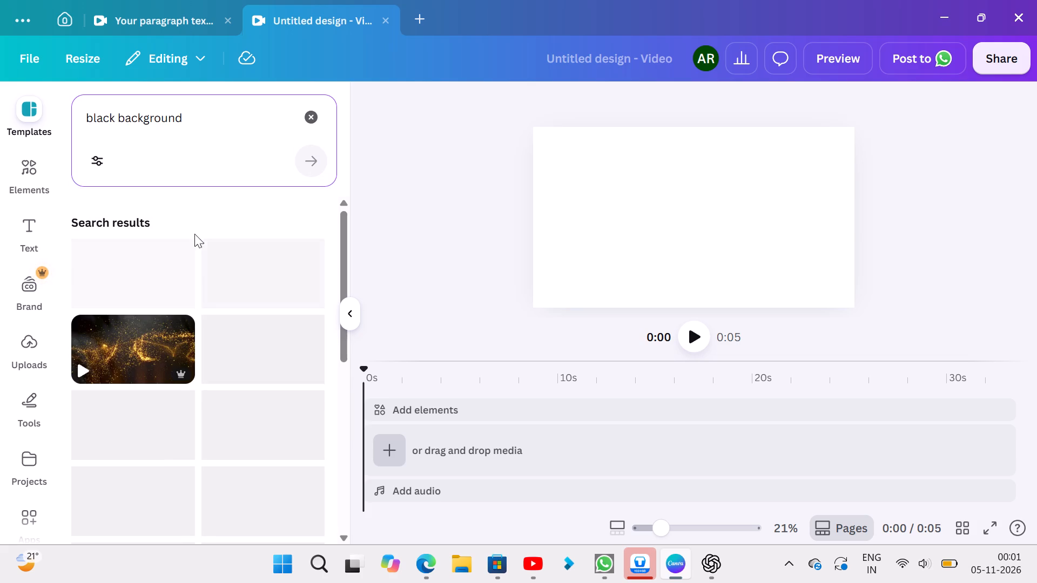
scroll(201, 304, "down", 3)
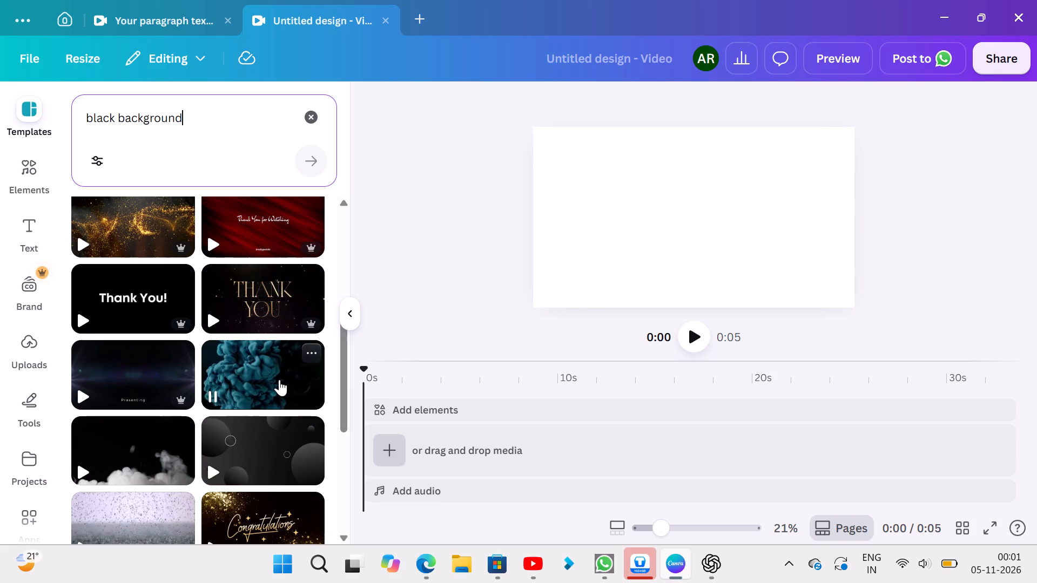
scroll(274, 382, "down", 2)
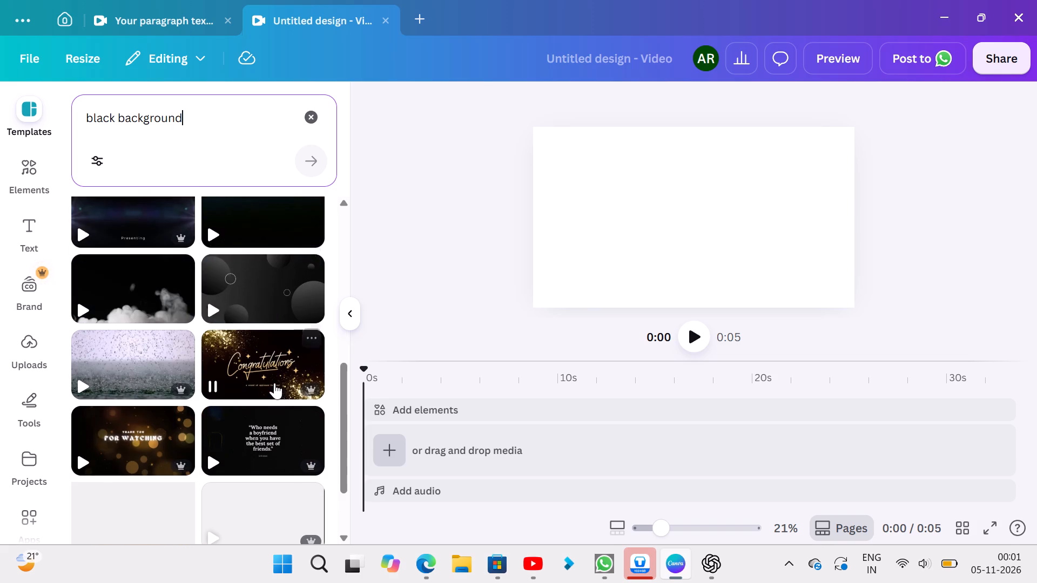
scroll(268, 377, "up", 6)
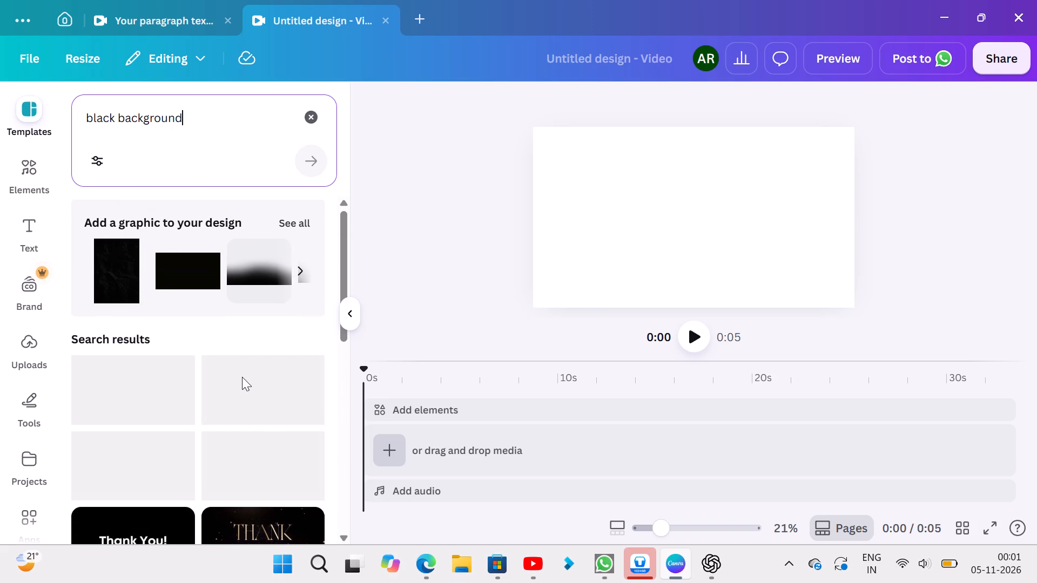
left_click(198, 270)
Align the black rectangle with the page's top-left corner, enlarge it to cover the full page and deselect it.
left_click_drag(705, 246, 668, 237)
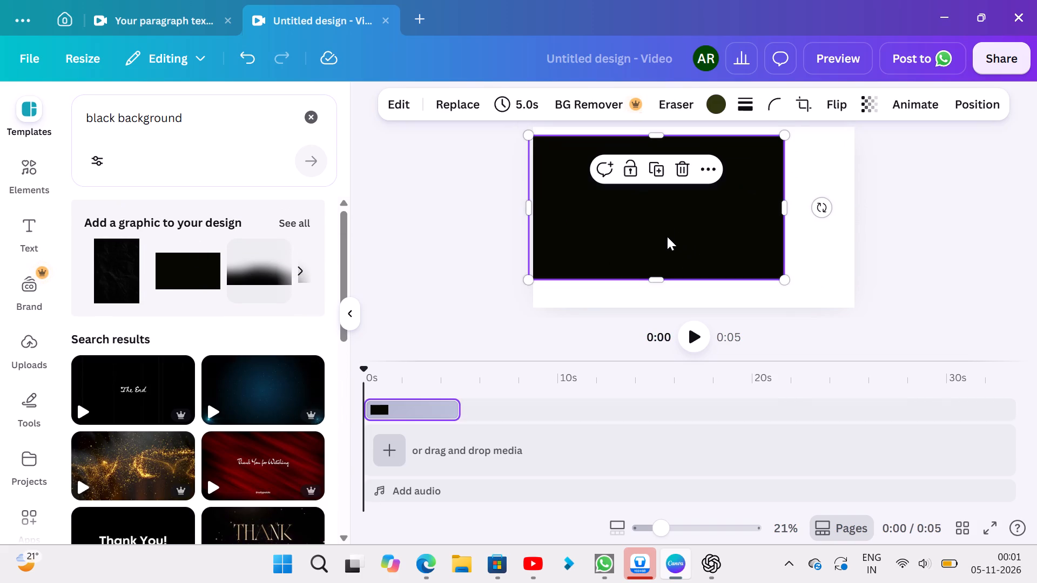
left_click(681, 218)
left_click_drag(648, 248, 655, 238)
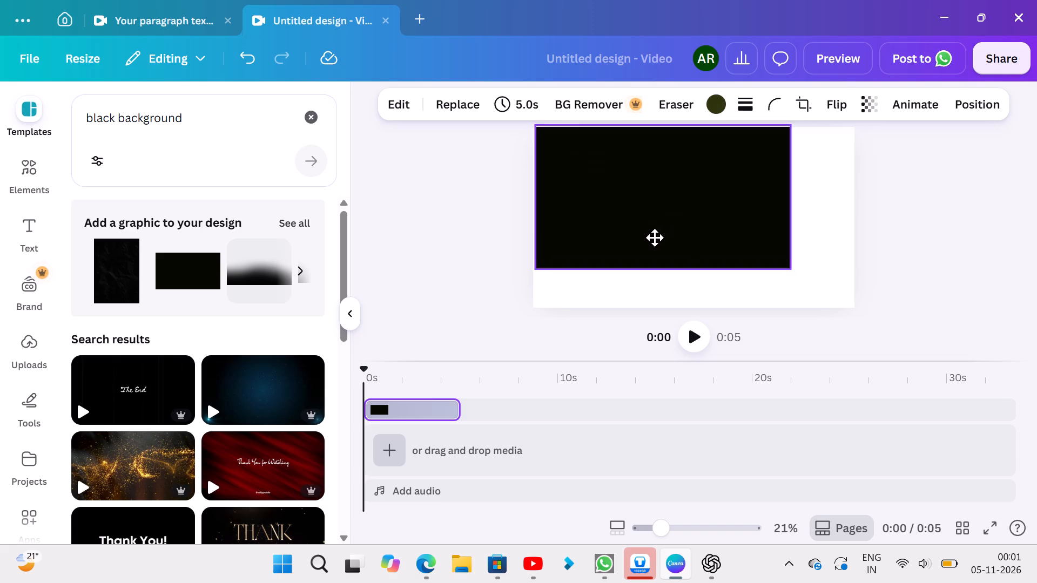
left_click_drag(655, 238, 657, 242)
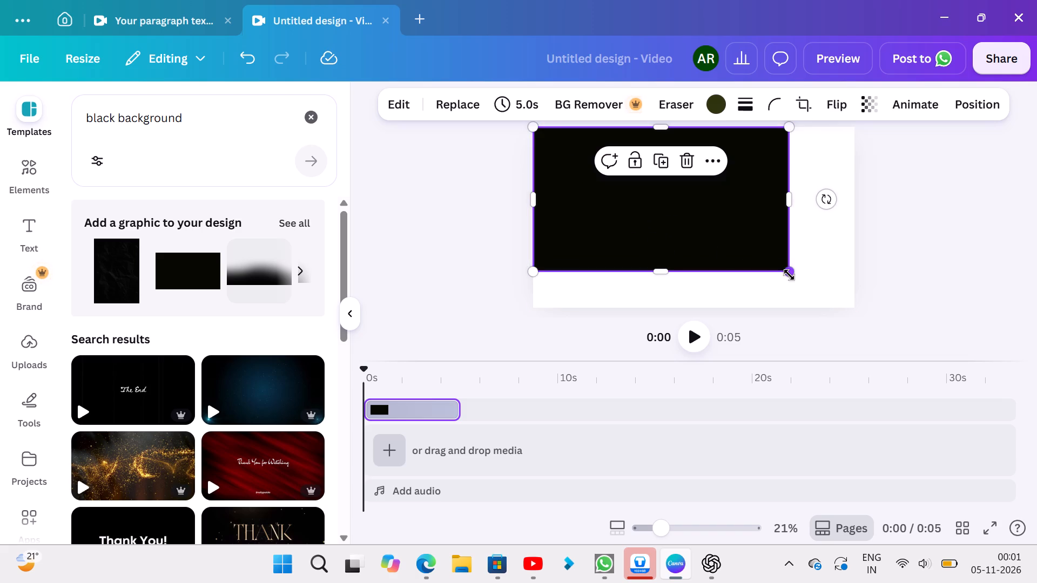
left_click_drag(789, 275, 866, 291)
left_click(947, 268)
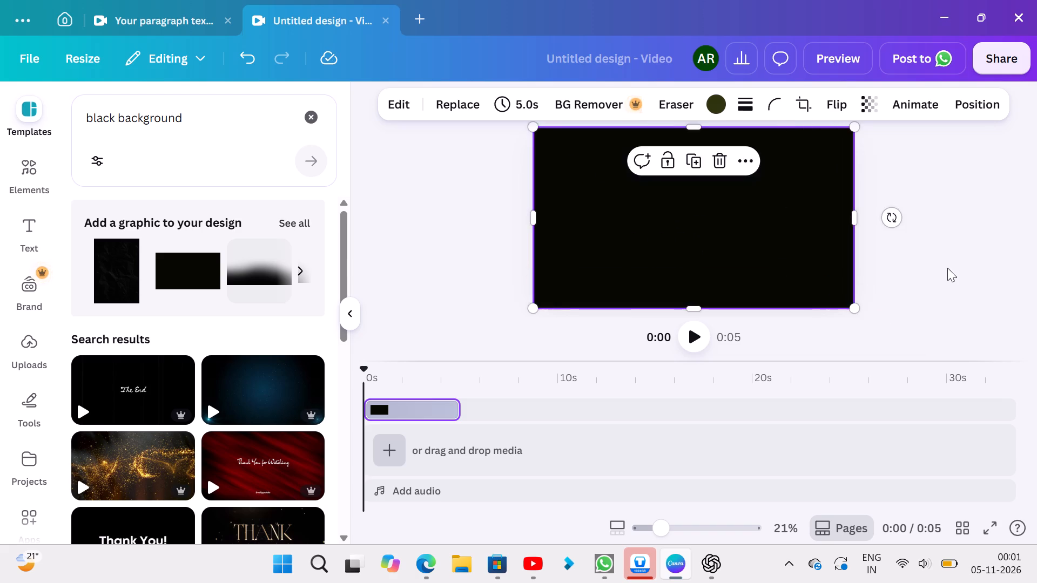
left_click(400, 227)
Add a text box over the black background and replace its placeholder wording with "chapter 1".
left_click(45, 227)
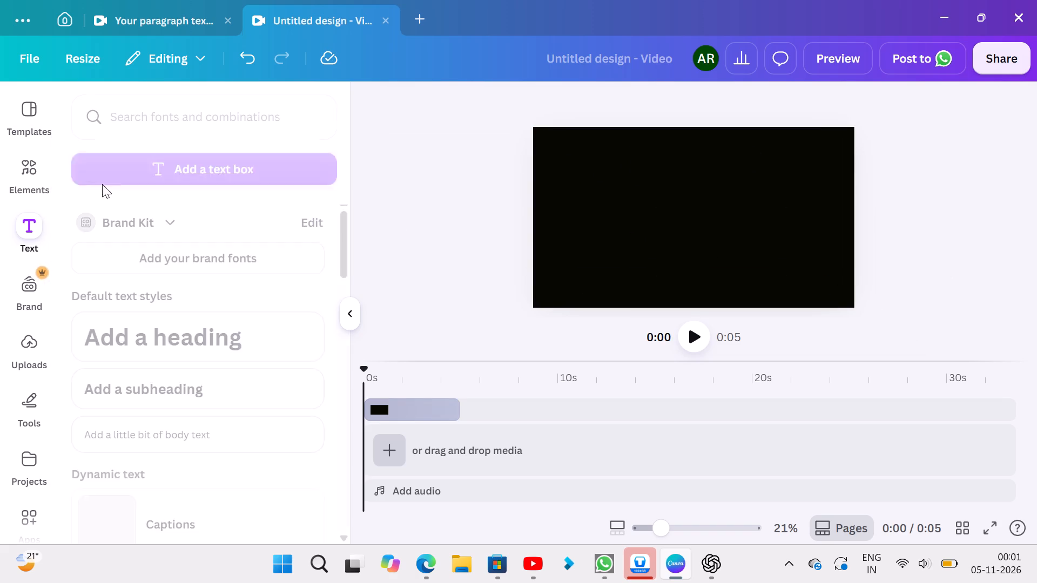
left_click(232, 170)
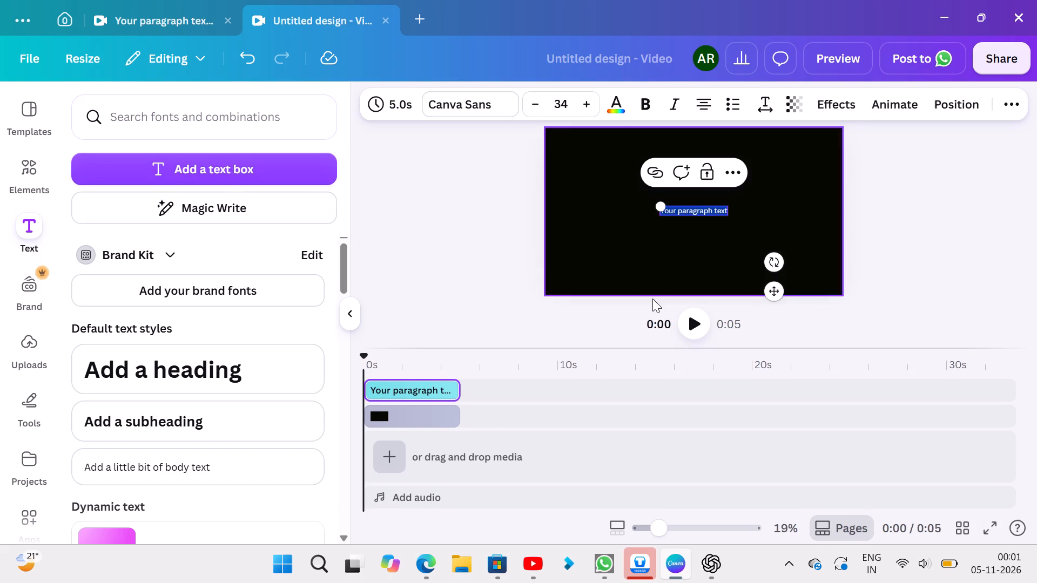
key("BackSpace")
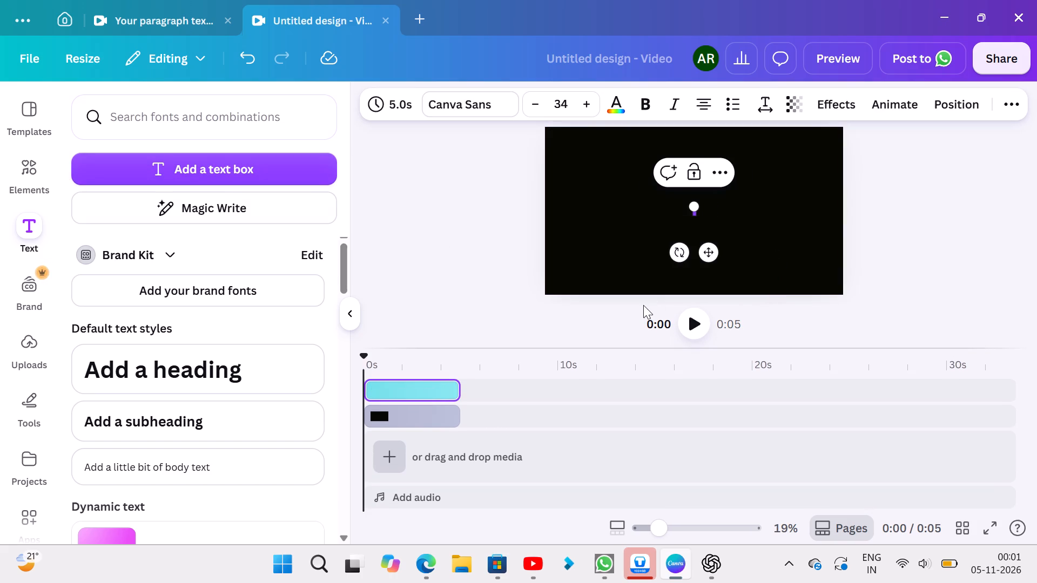
type("chapter 1")
key("space")
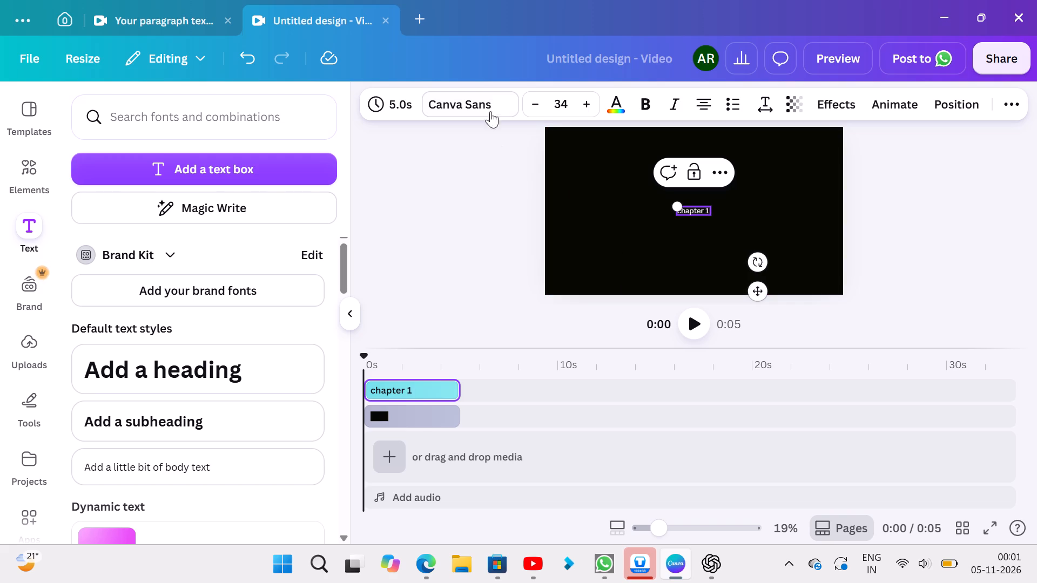
Look through the Display fonts, and apply the Title document style to the "chapter 1" text.
left_click(499, 99)
scroll(183, 361, "down", 2)
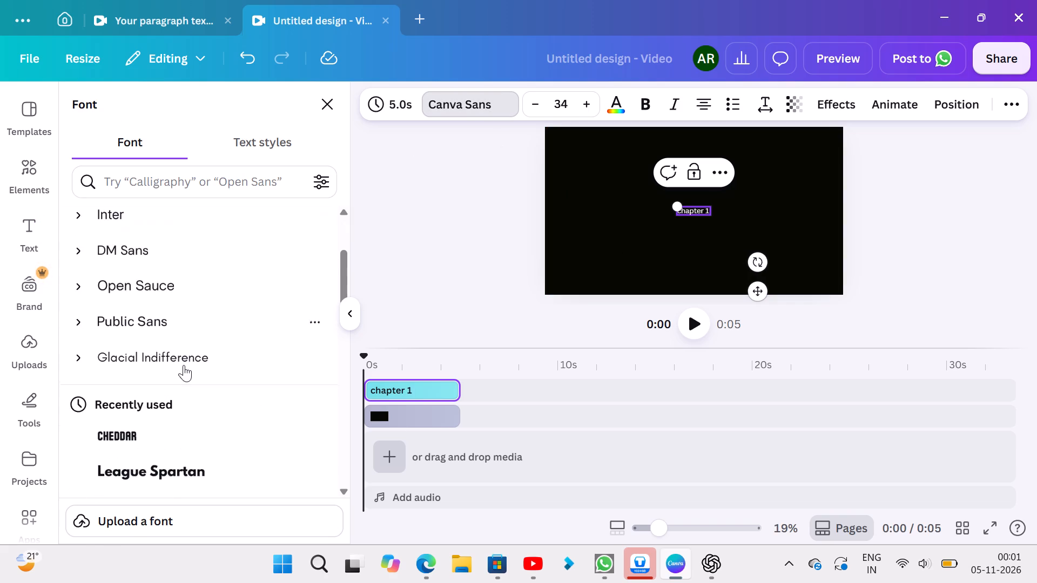
scroll(184, 365, "up", 4)
left_click(282, 223)
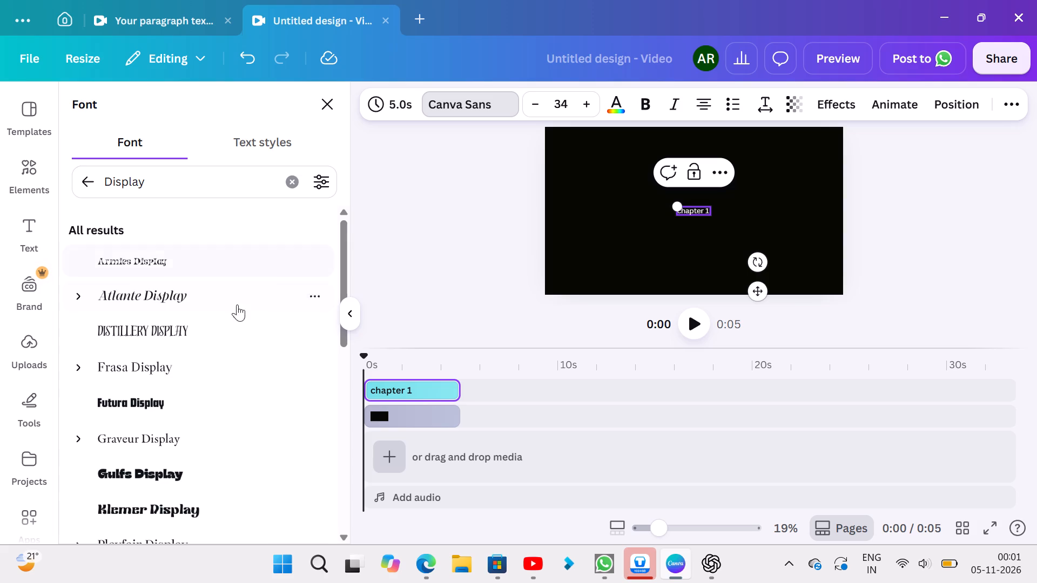
scroll(166, 337, "down", 1)
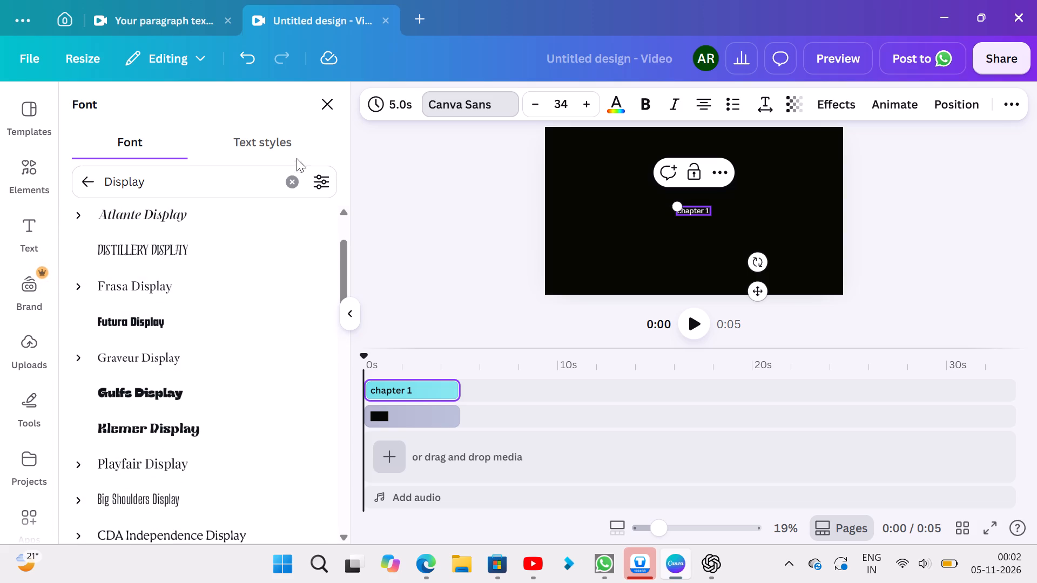
left_click(279, 148)
scroll(243, 277, "down", 1)
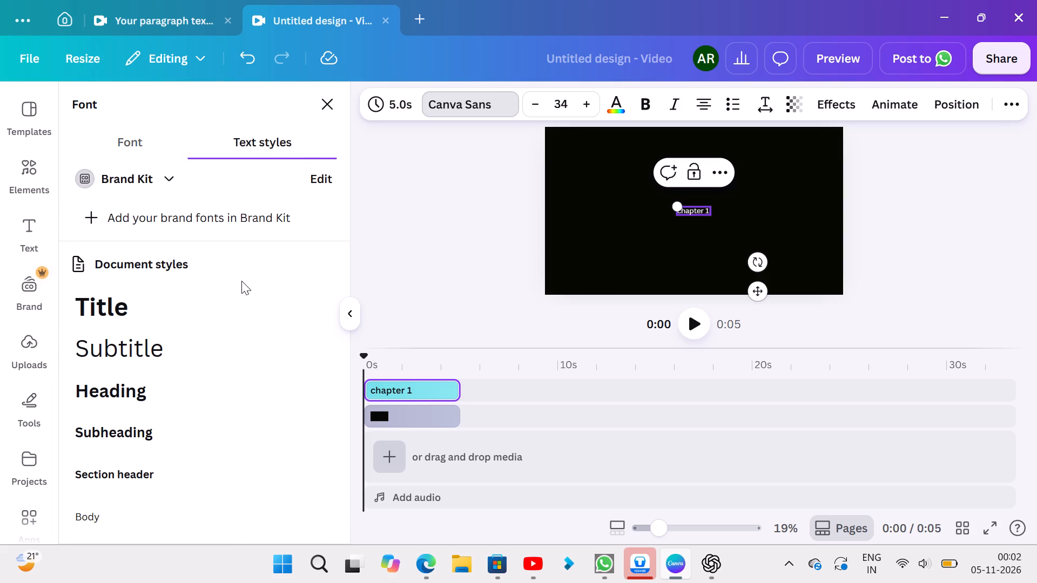
left_click(90, 323)
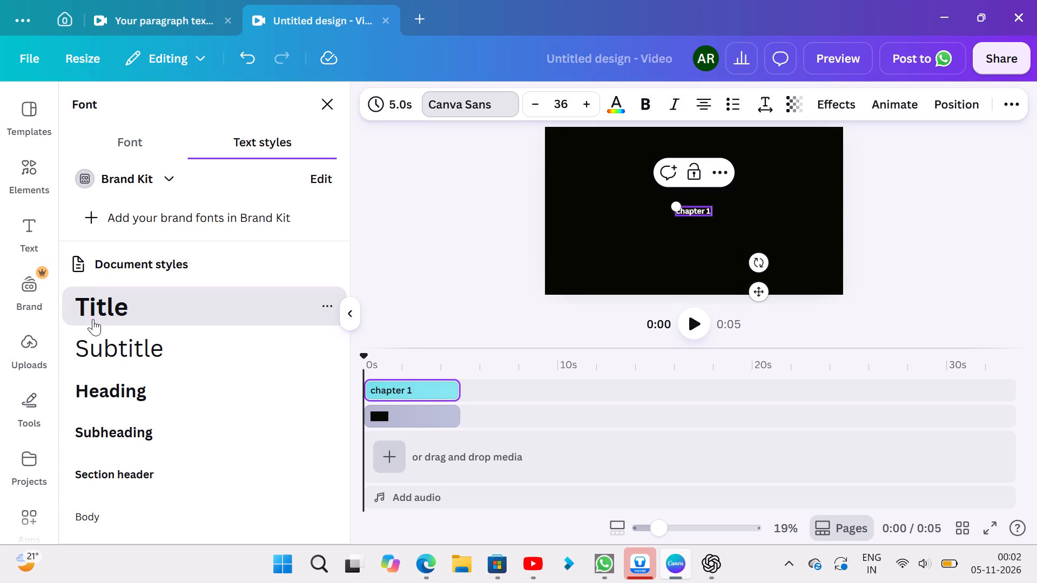
Browse the Headings font category and apply the Berthold Block font to the "chapter 1" text.
left_click(147, 141)
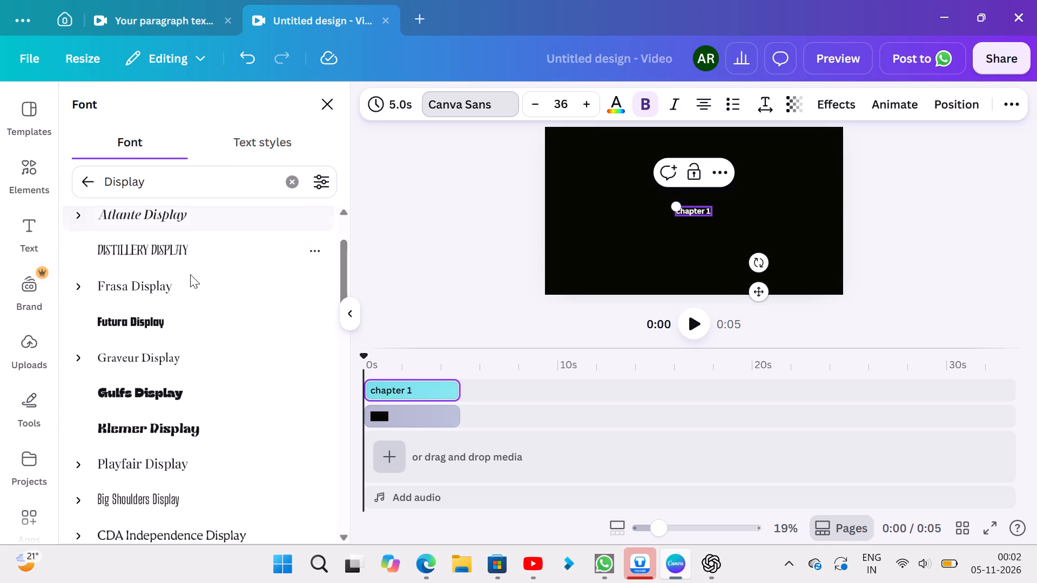
scroll(195, 241, "down", 1)
scroll(194, 243, "up", 2)
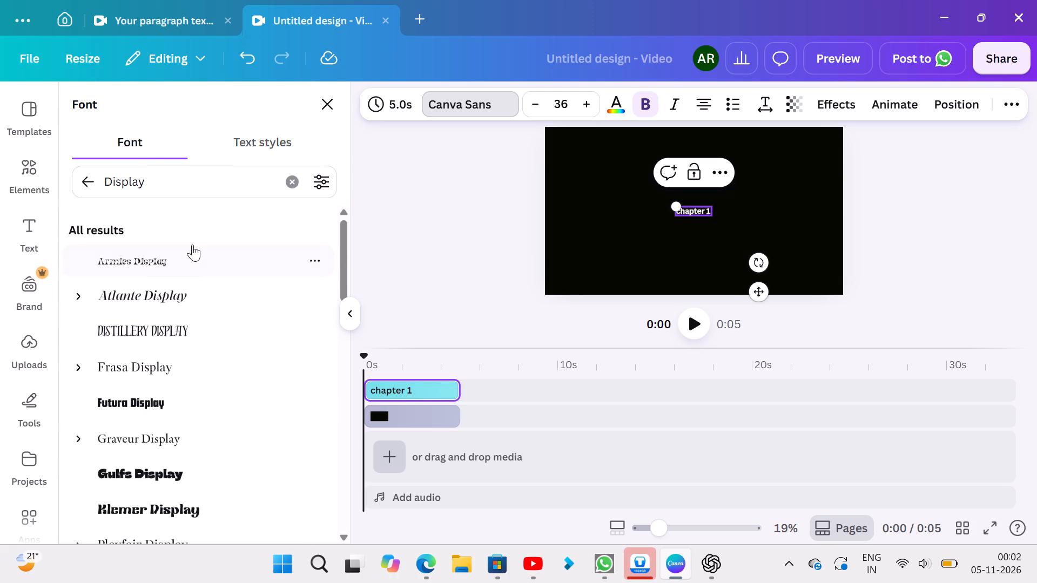
left_click(288, 180)
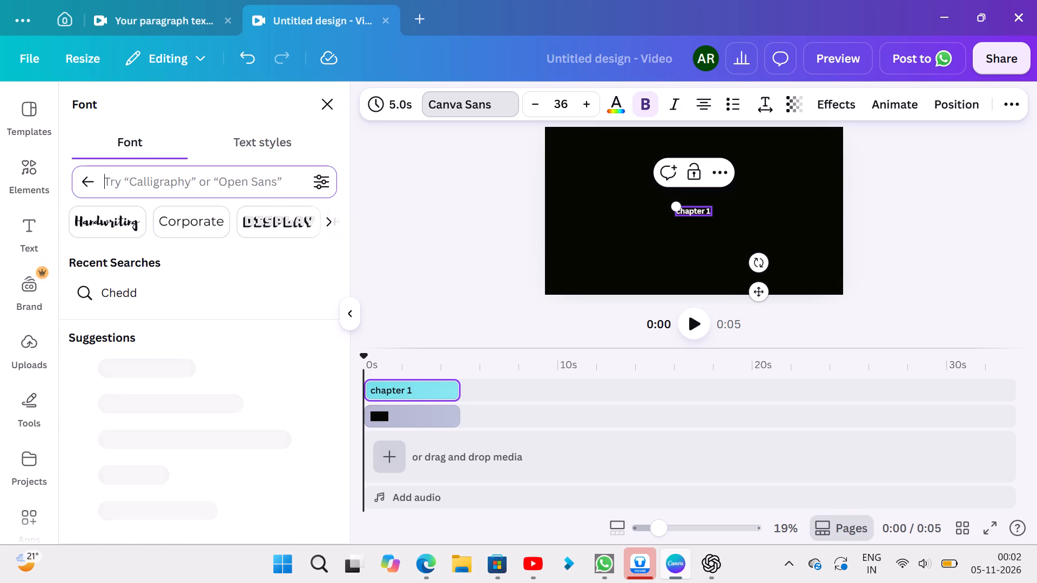
scroll(273, 220, "down", 1)
scroll(319, 231, "up", 2)
left_click(322, 221)
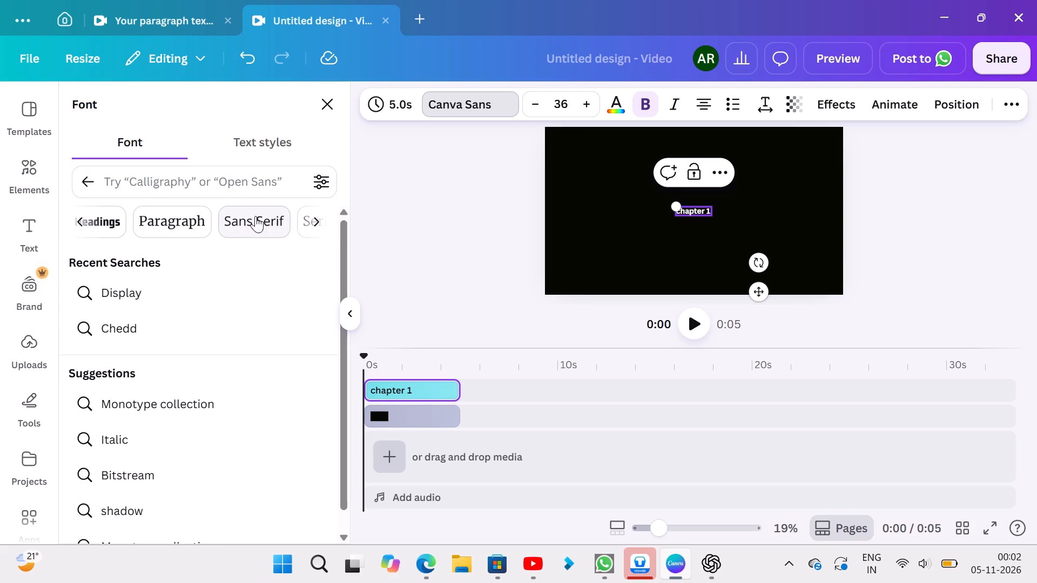
left_click(98, 222)
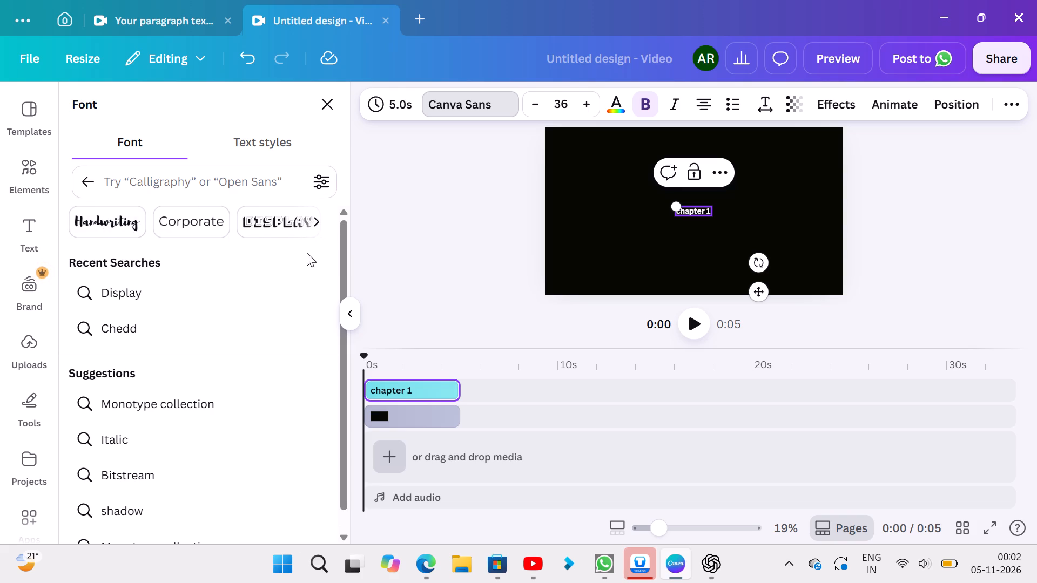
left_click(315, 224)
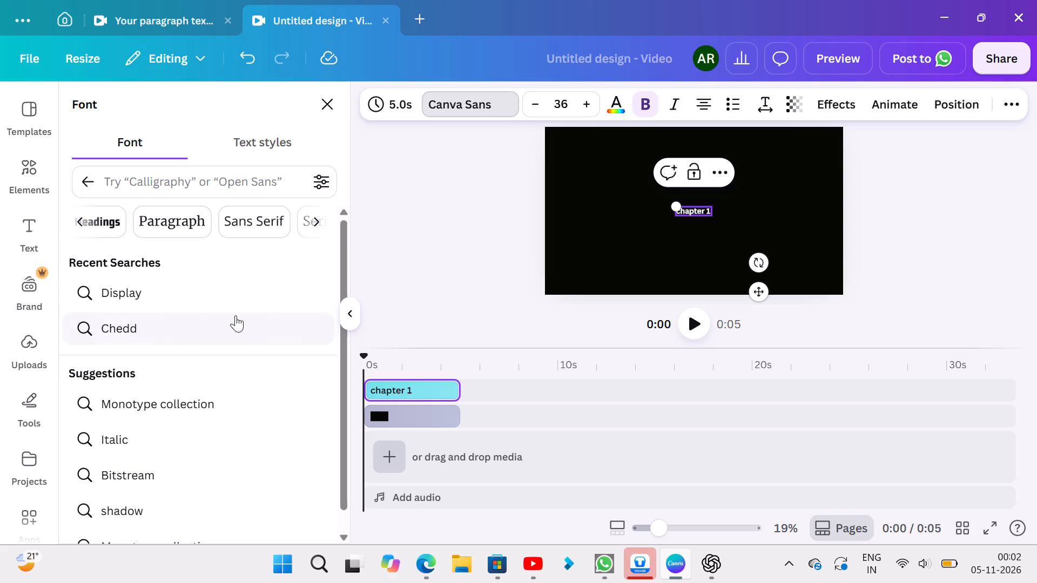
left_click(114, 214)
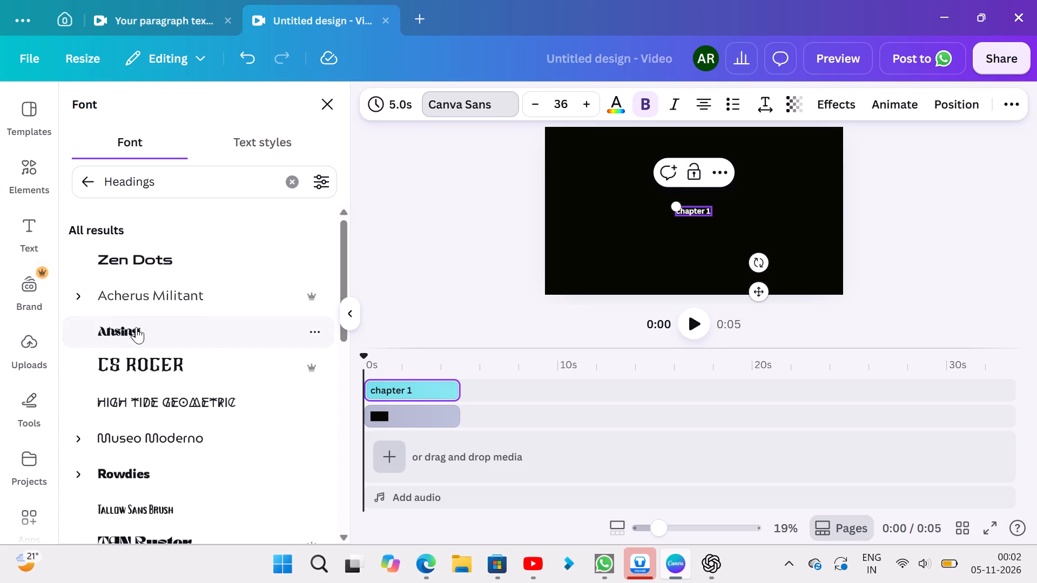
scroll(138, 363, "down", 1)
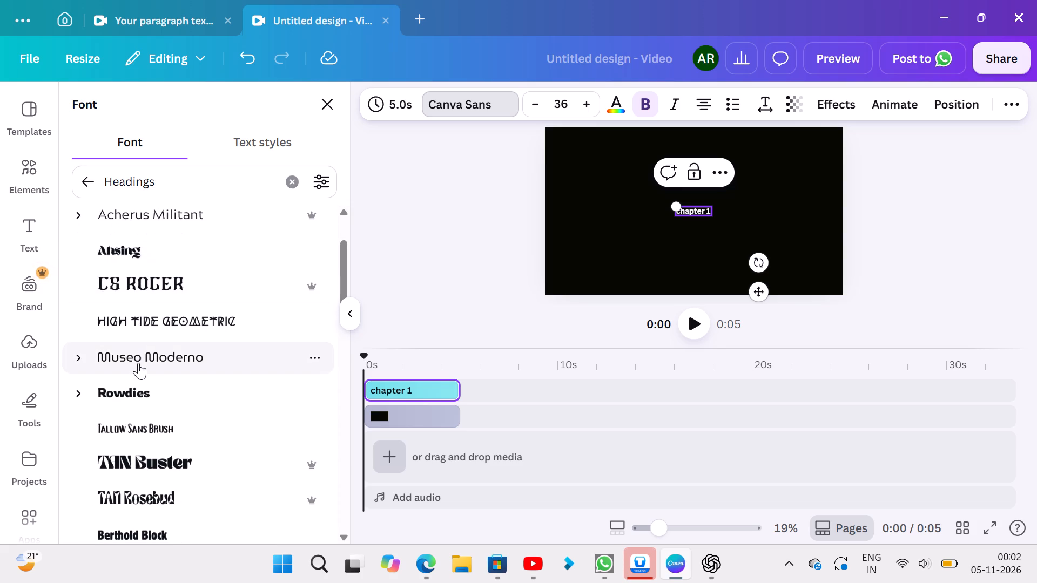
scroll(138, 363, "down", 2)
left_click(131, 374)
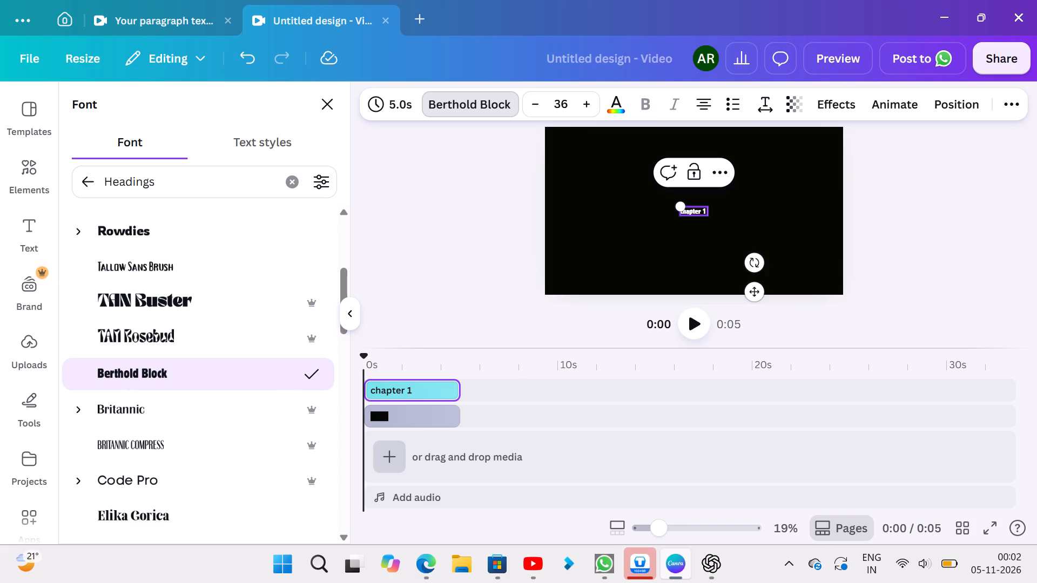
Enlarge the "chapter 1" text to about size 162 and centre it both horizontally and vertically on the black page.
left_click_drag(682, 205, 574, 212)
left_click_drag(574, 212, 566, 212)
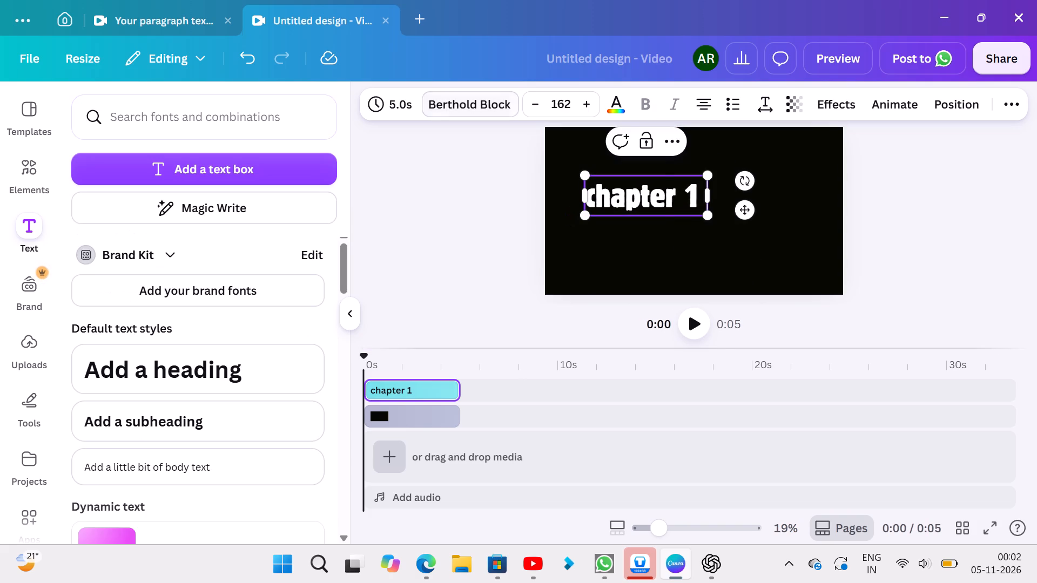
left_click(665, 201)
left_click(825, 238)
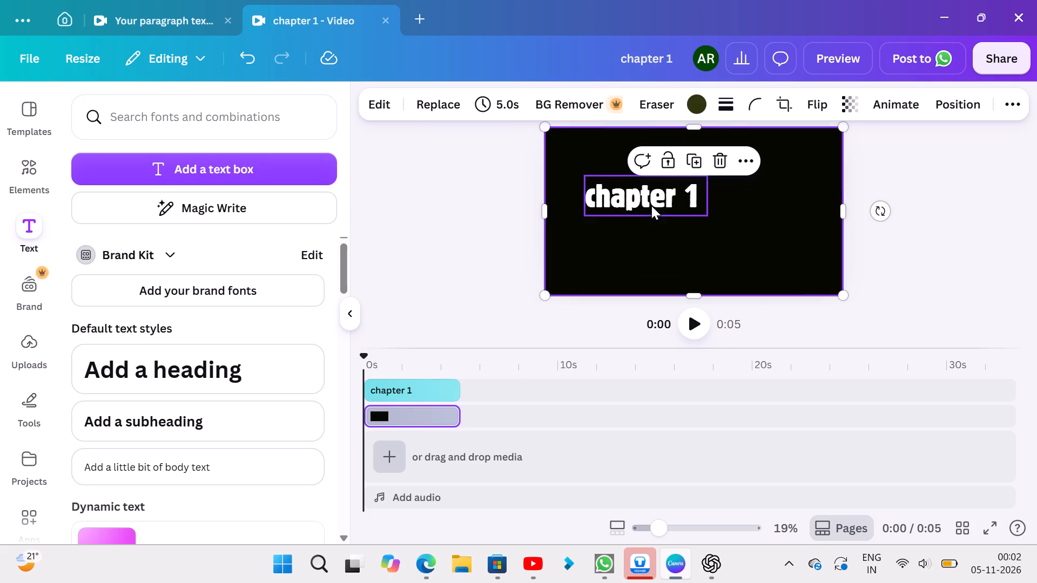
left_click_drag(651, 196, 701, 209)
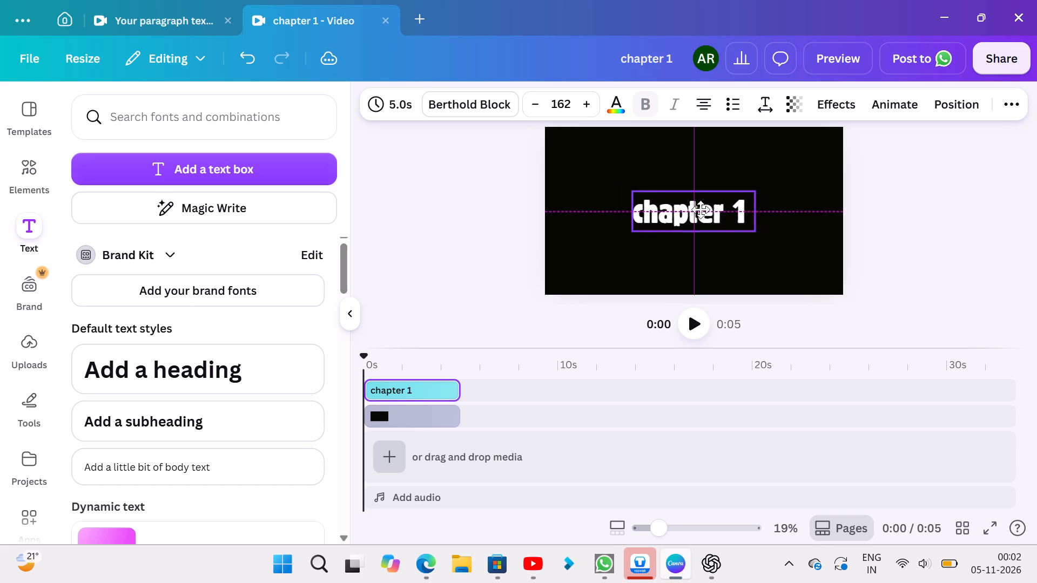
left_click_drag(701, 209, 700, 213)
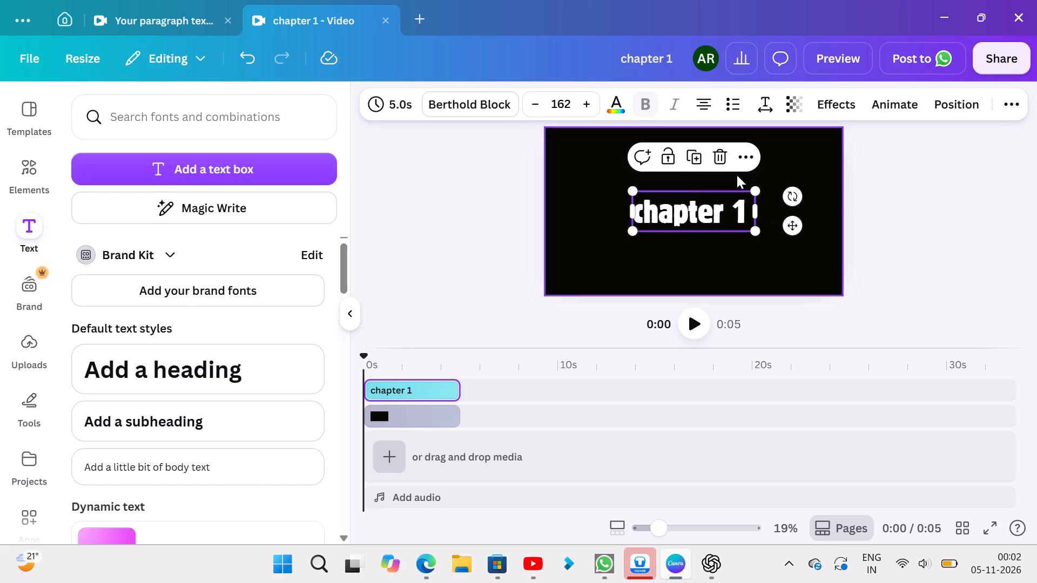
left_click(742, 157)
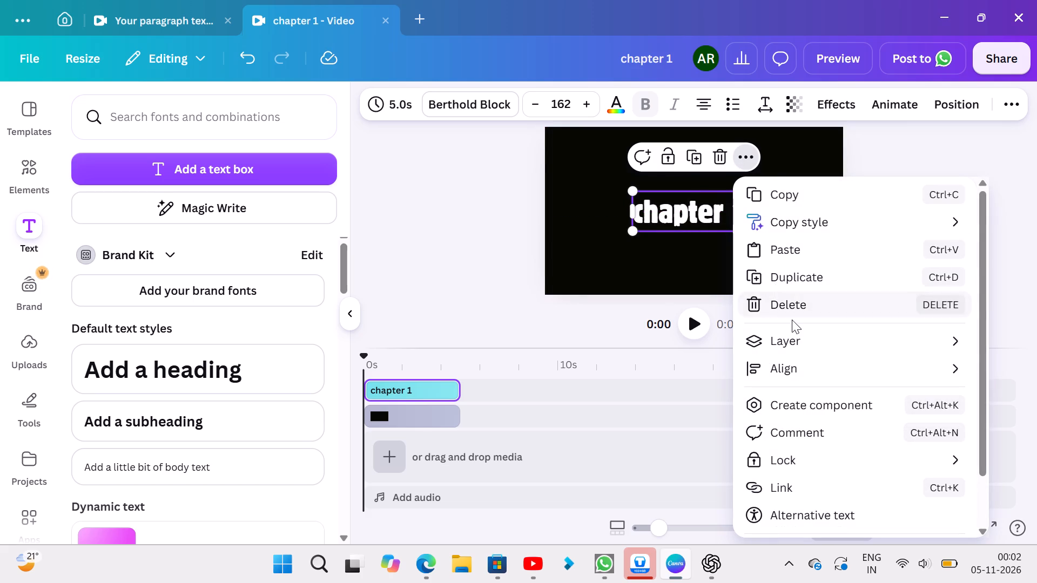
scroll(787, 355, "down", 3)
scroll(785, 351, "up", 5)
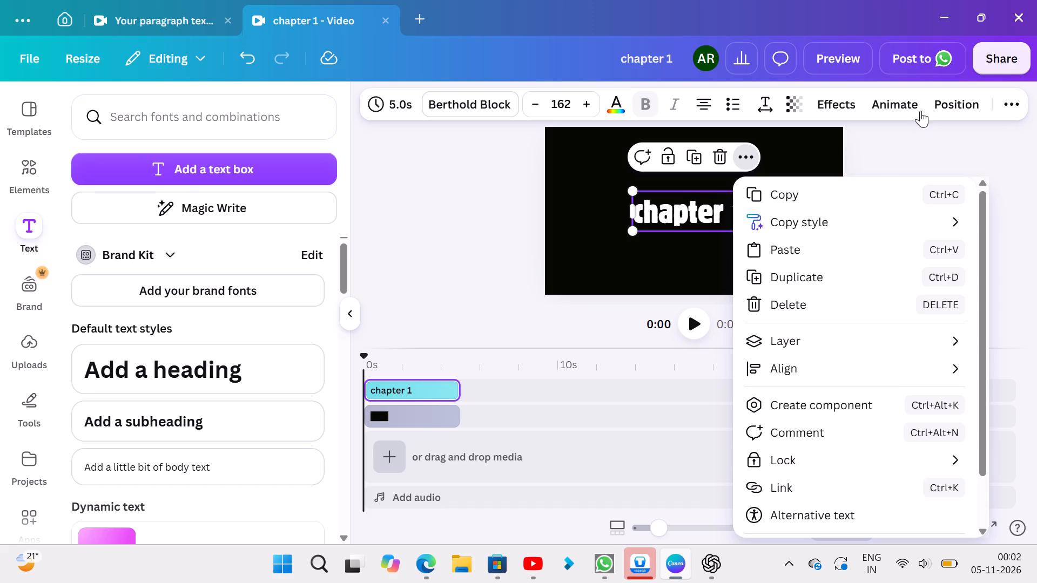
Apply the Typewriter animation to the "chapter 1" text.
left_click(911, 104)
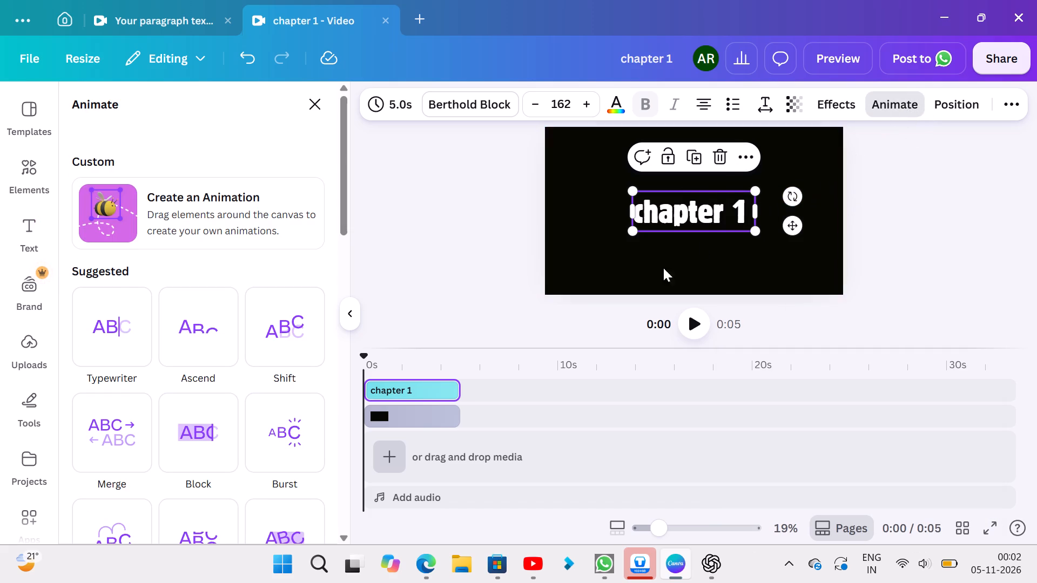
left_click(105, 321)
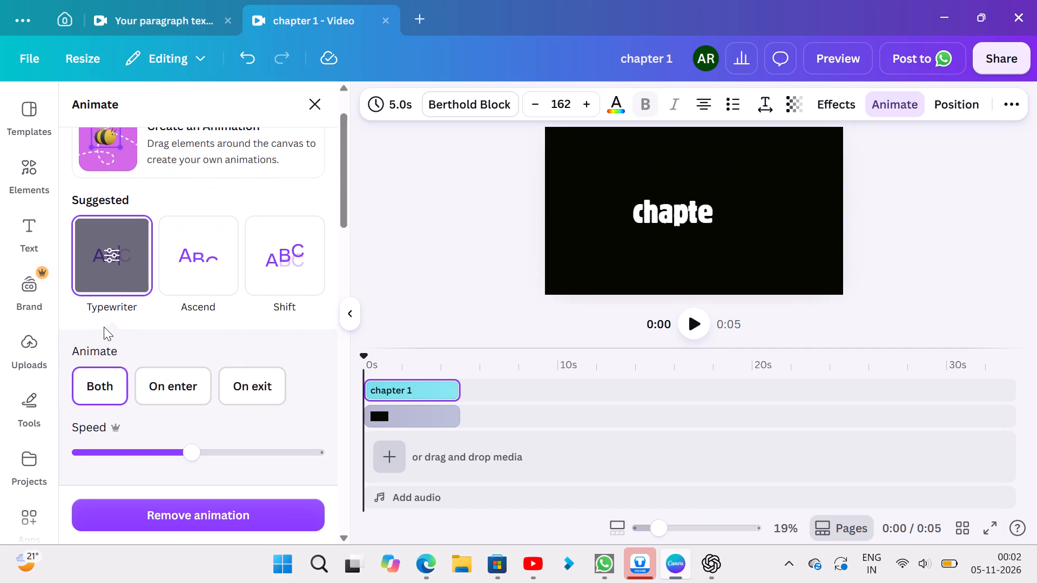
Move the "chapter 1" text straight up until its box rests on the page's horizontal midline, then deselect it.
left_click_drag(704, 211, 704, 206)
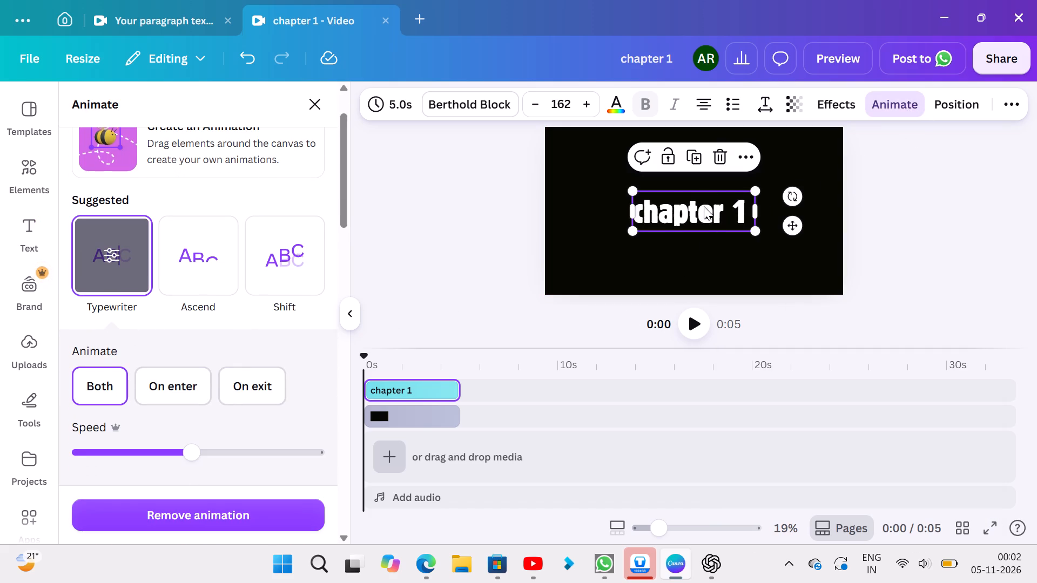
left_click_drag(704, 206, 704, 194)
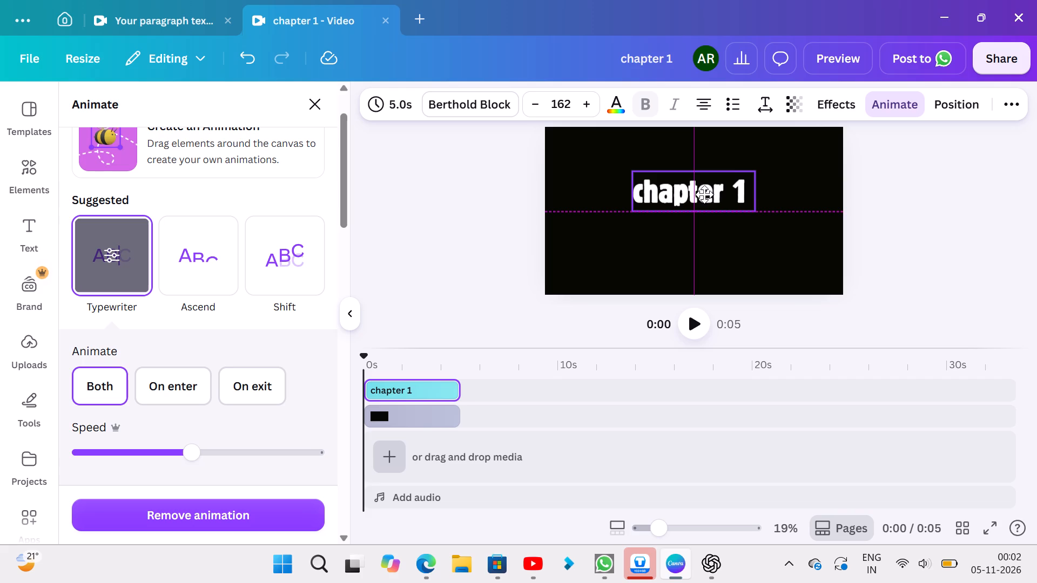
left_click_drag(704, 194, 704, 195)
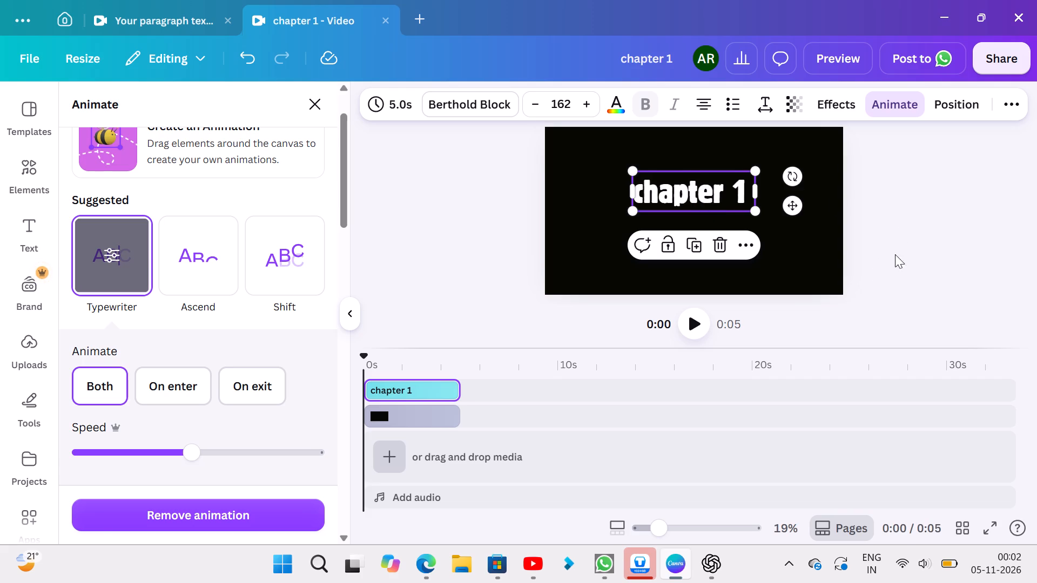
left_click(917, 242)
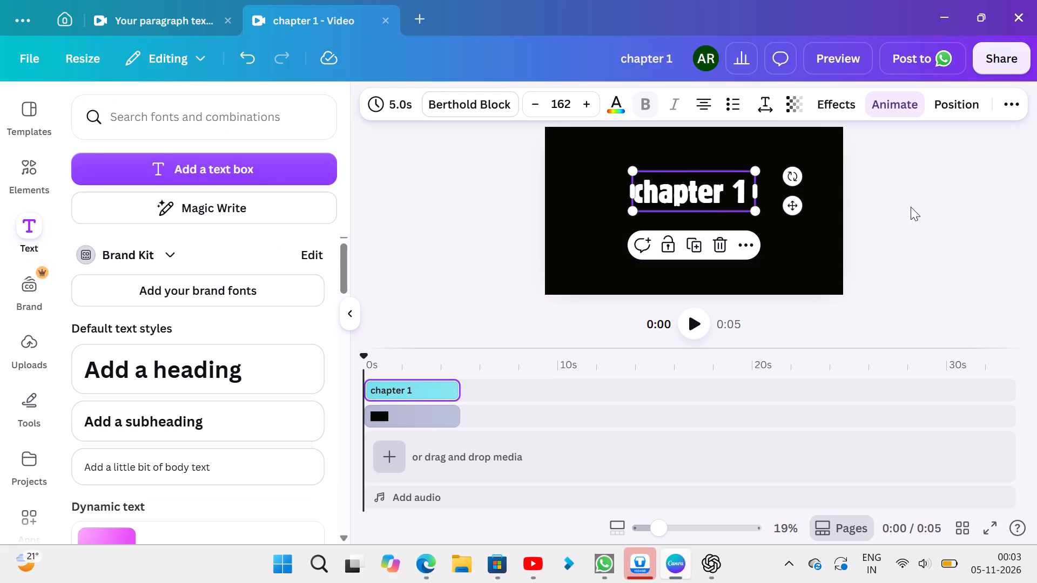
left_click(924, 247)
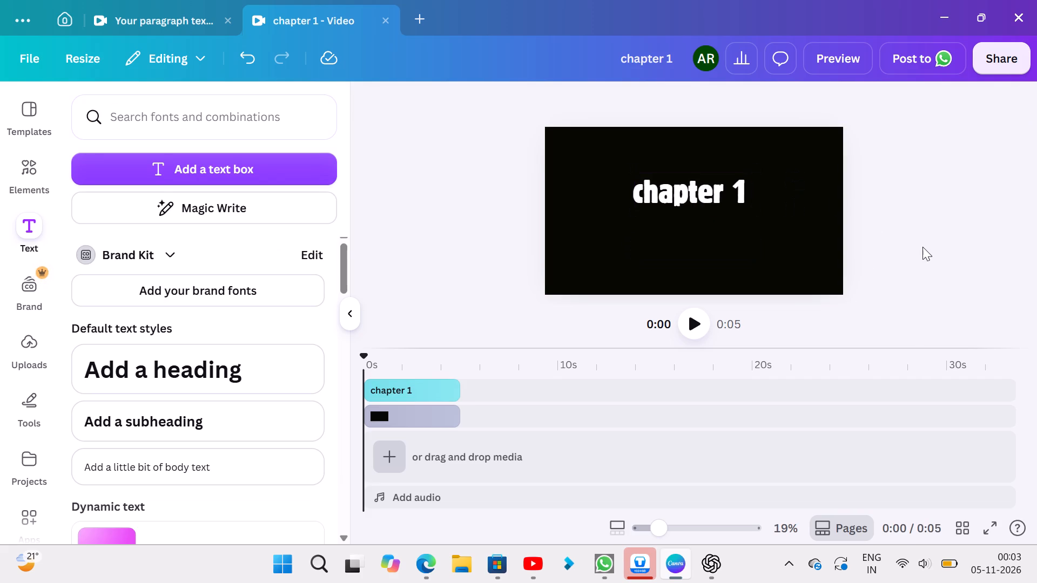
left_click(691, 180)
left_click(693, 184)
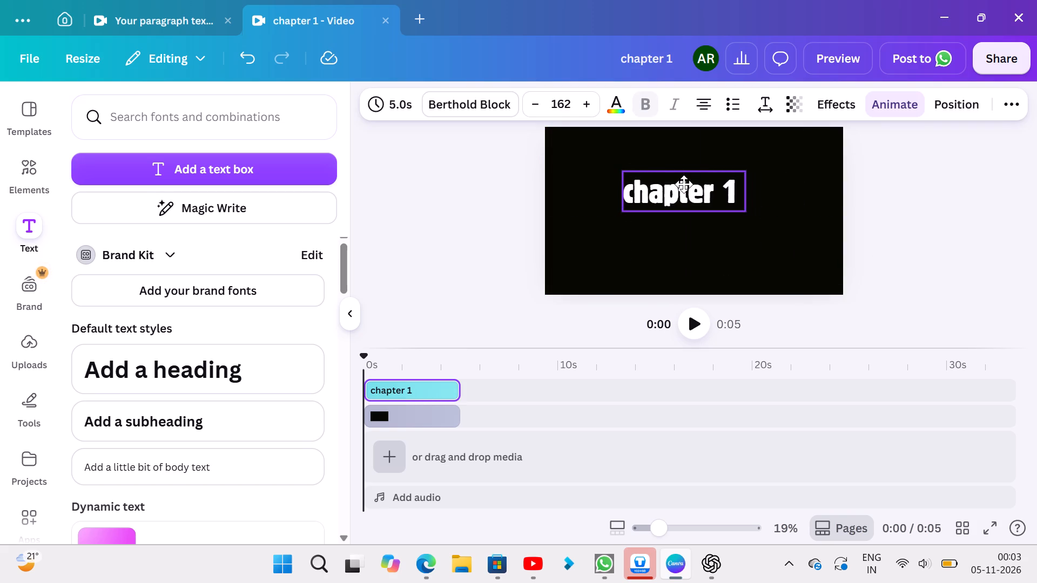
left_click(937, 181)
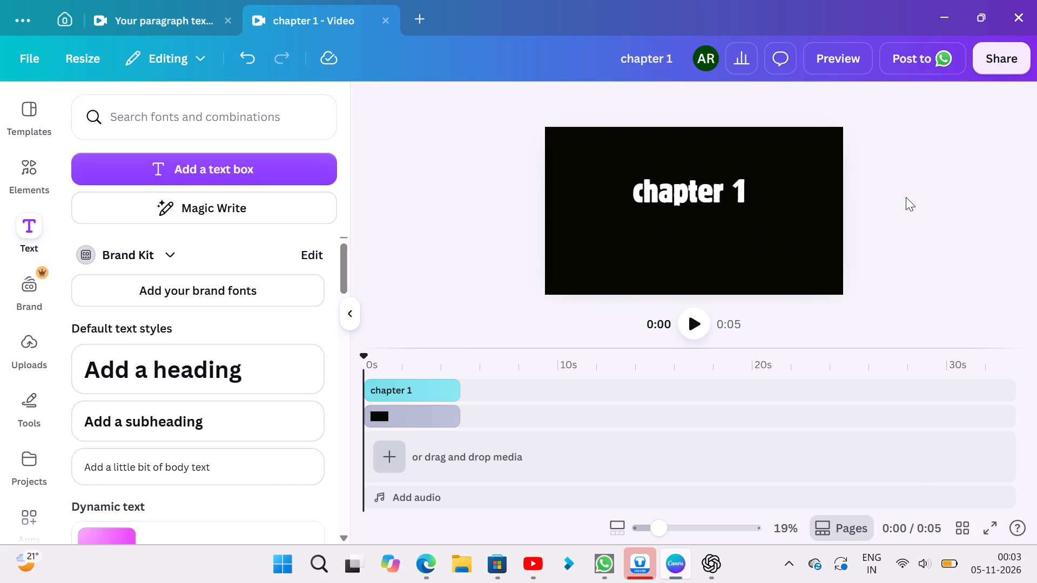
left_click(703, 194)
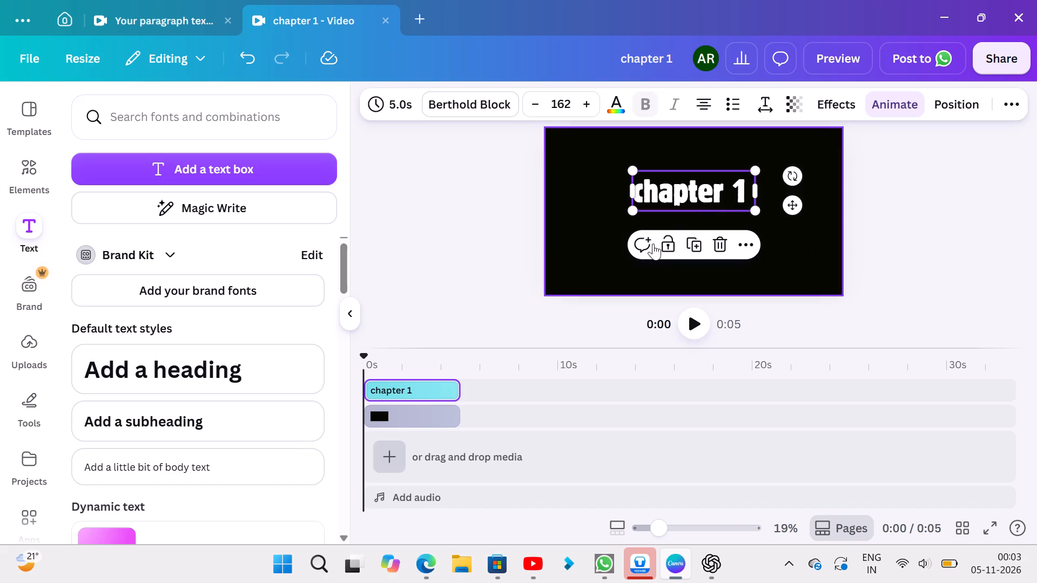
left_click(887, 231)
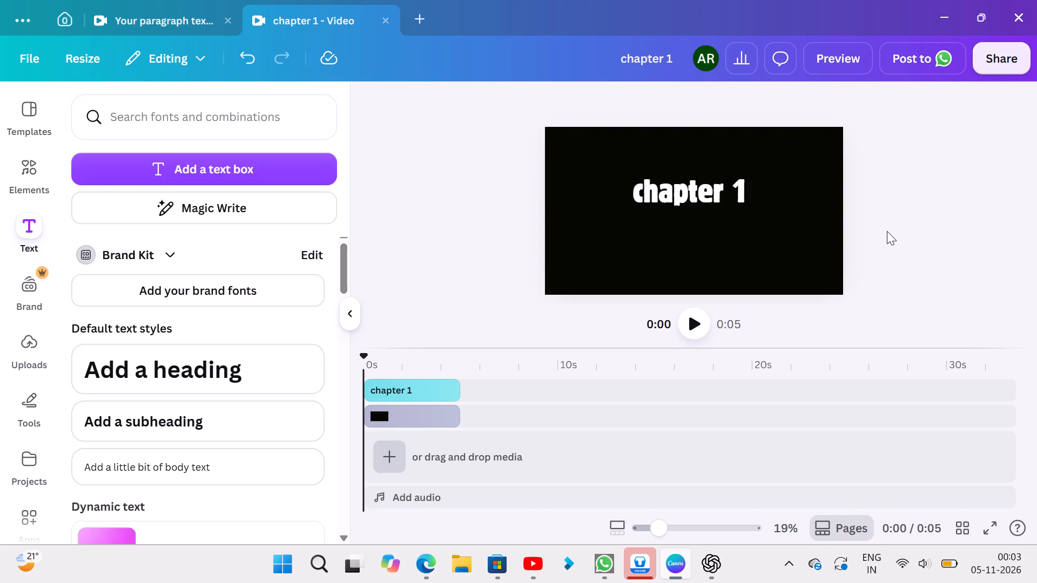
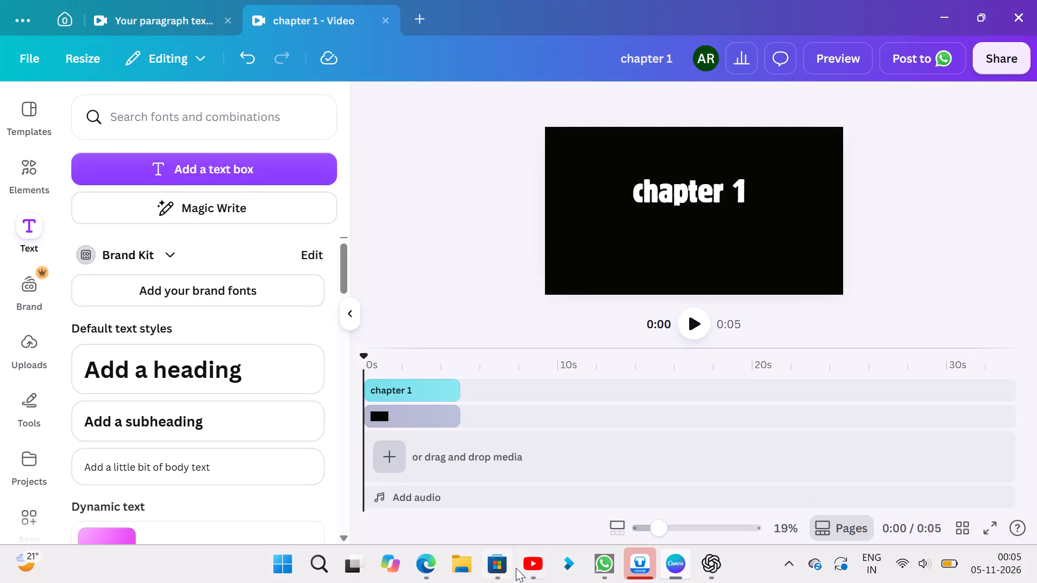
Switch to YouTube, play the My Mix playlist from the video recommendations, browse its song list and return to Canva.
left_click(520, 567)
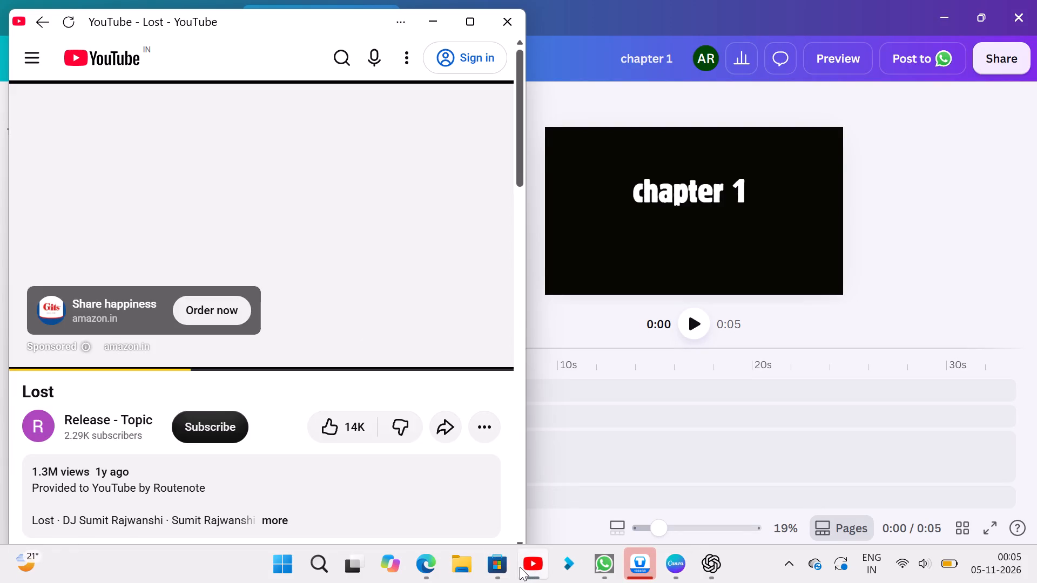
scroll(358, 350, "down", 2)
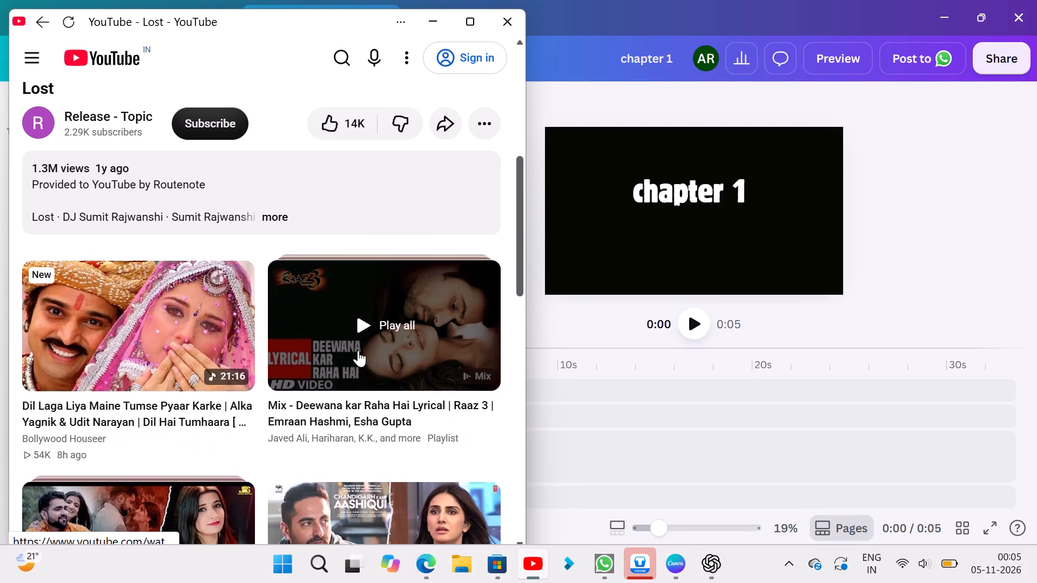
scroll(358, 350, "down", 1)
scroll(357, 453, "down", 2)
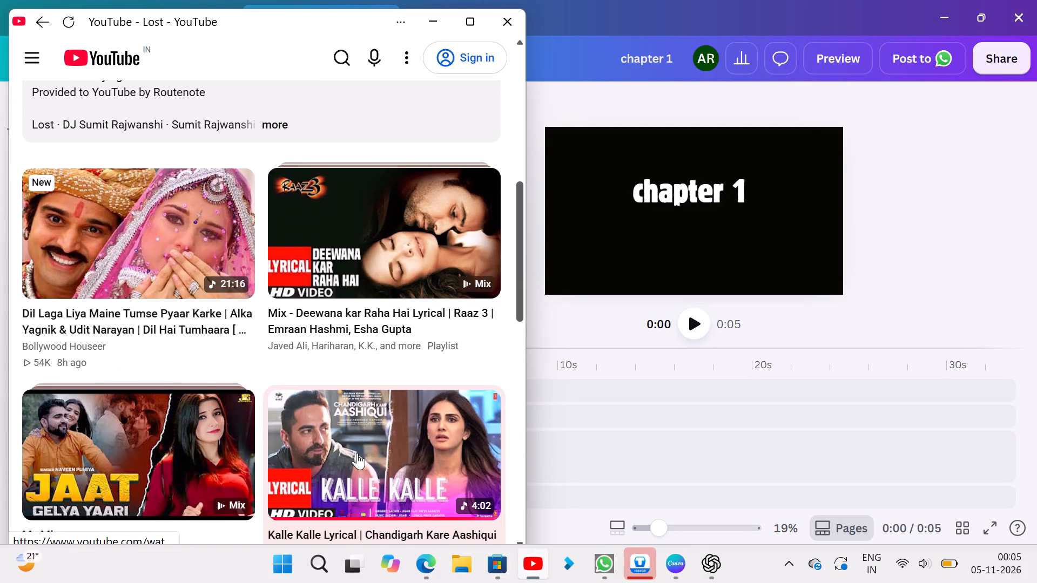
scroll(357, 453, "down", 1)
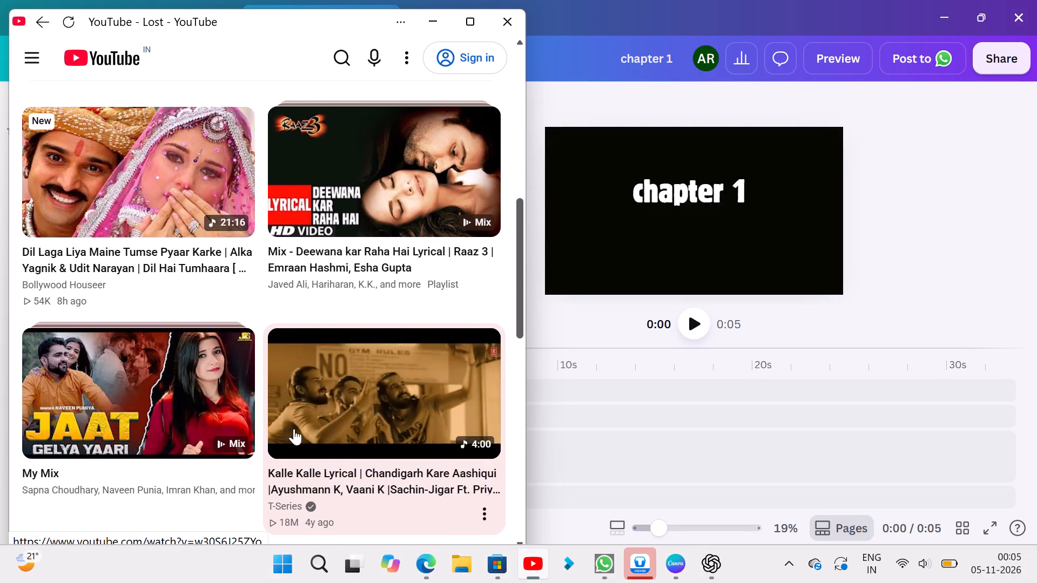
scroll(294, 429, "down", 3)
left_click(156, 210)
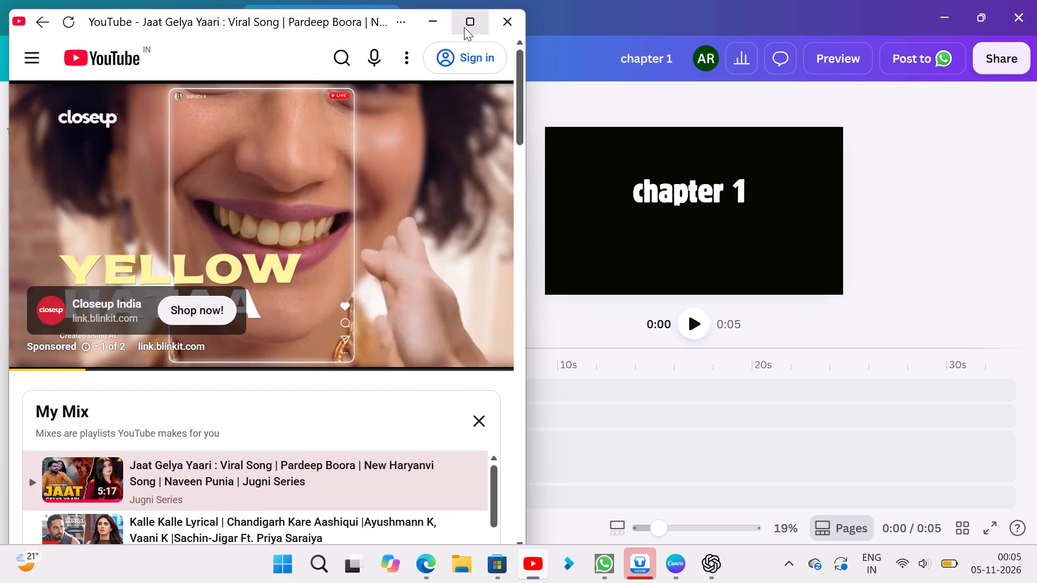
scroll(203, 100, "down", 1)
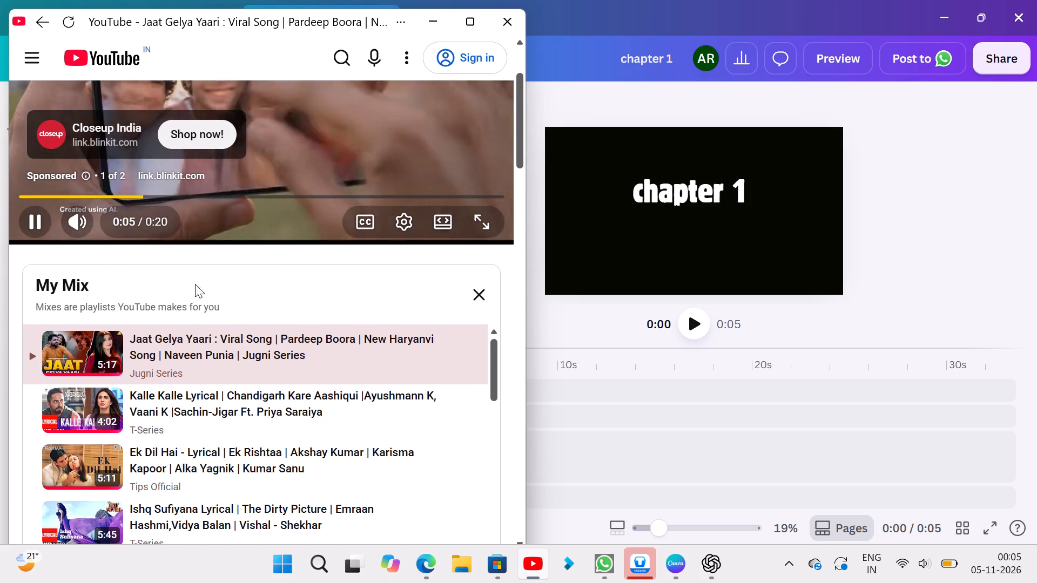
scroll(188, 504, "down", 1)
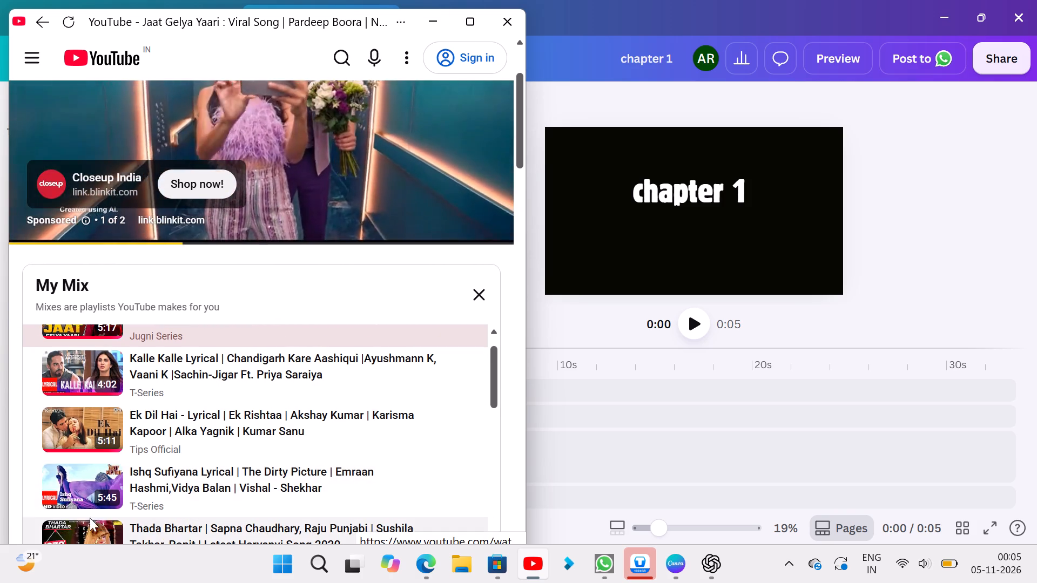
scroll(70, 490, "down", 1)
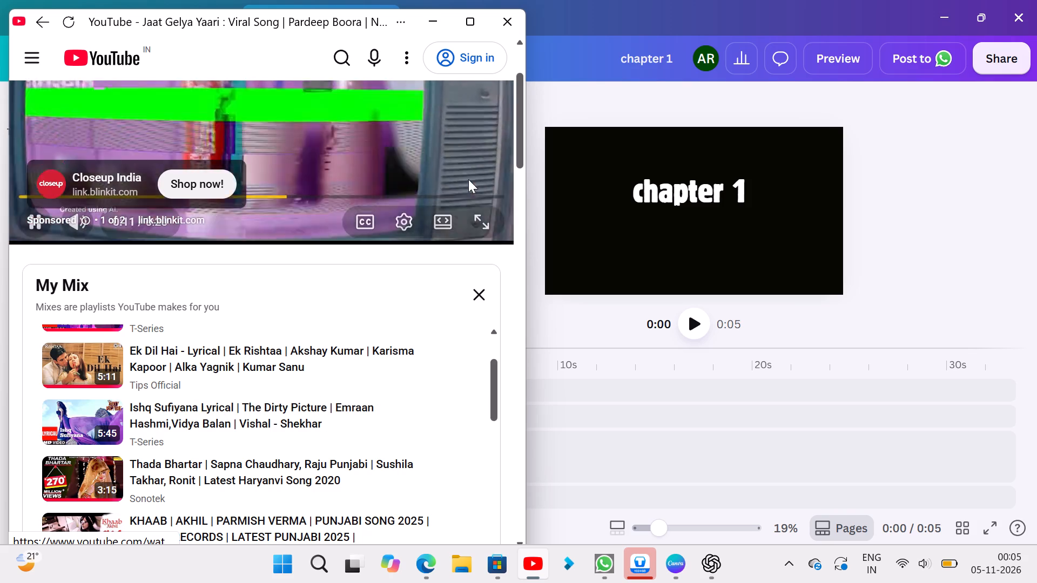
left_click(993, 155)
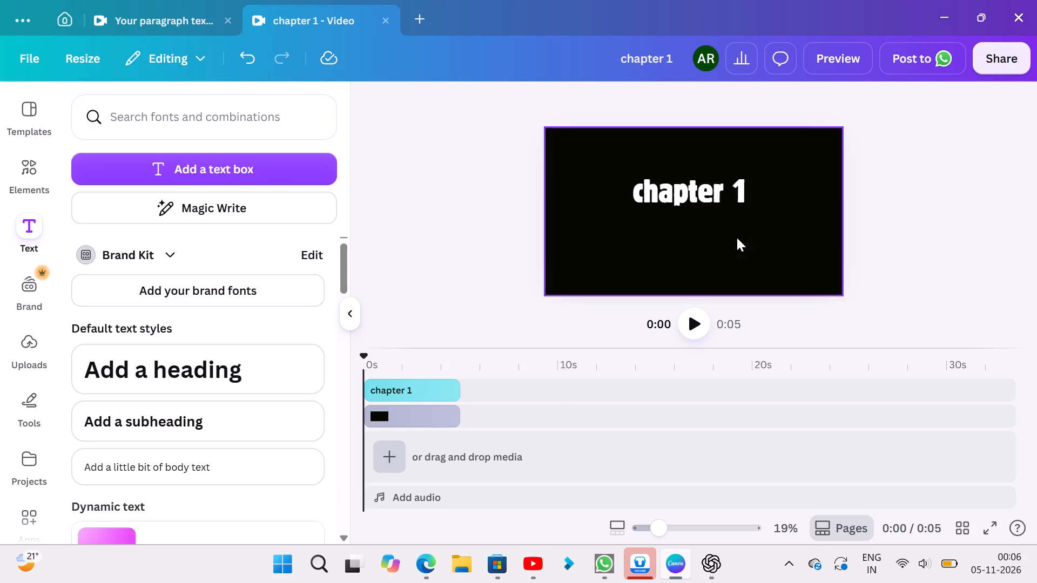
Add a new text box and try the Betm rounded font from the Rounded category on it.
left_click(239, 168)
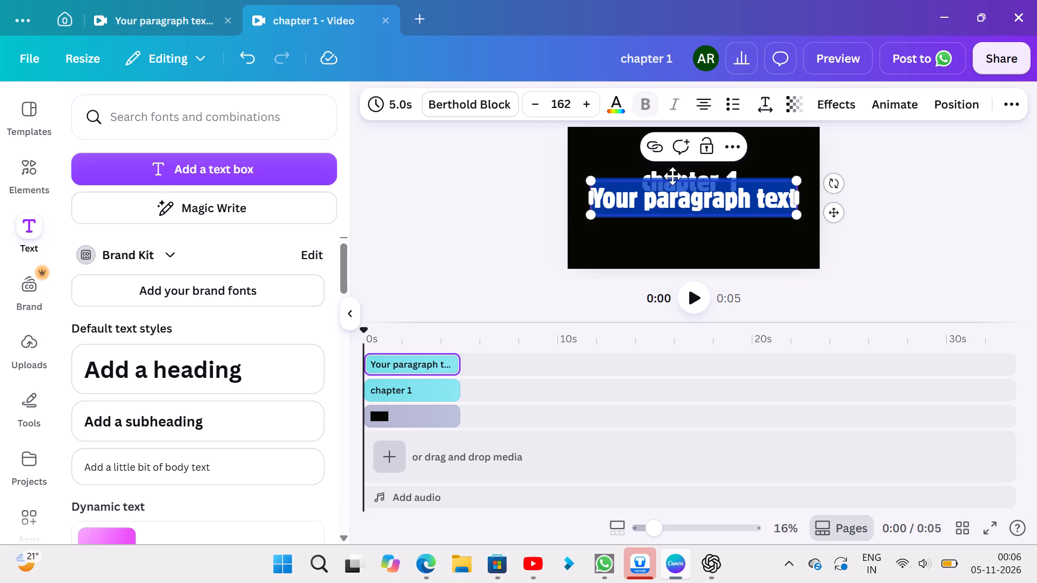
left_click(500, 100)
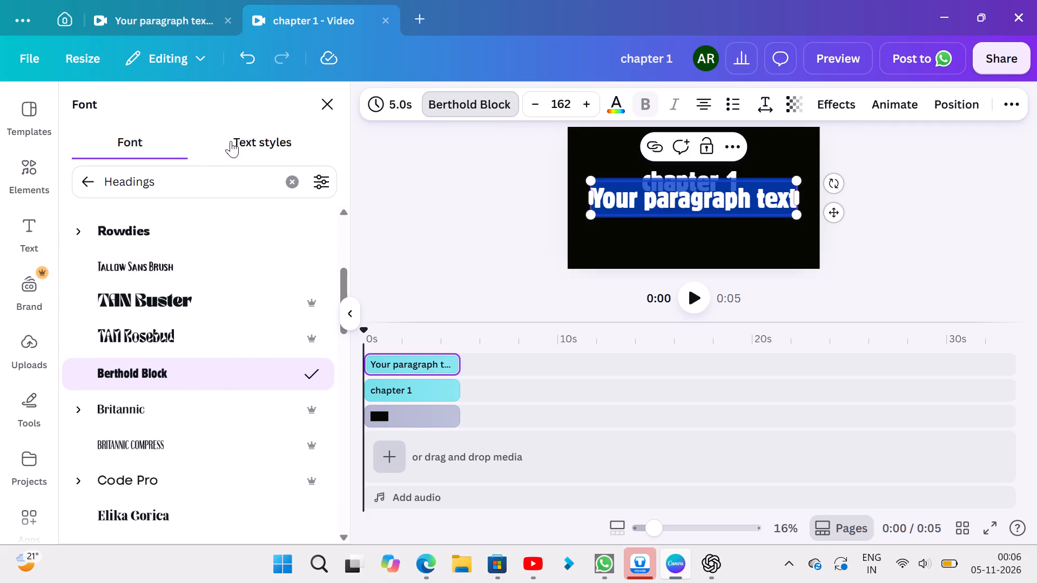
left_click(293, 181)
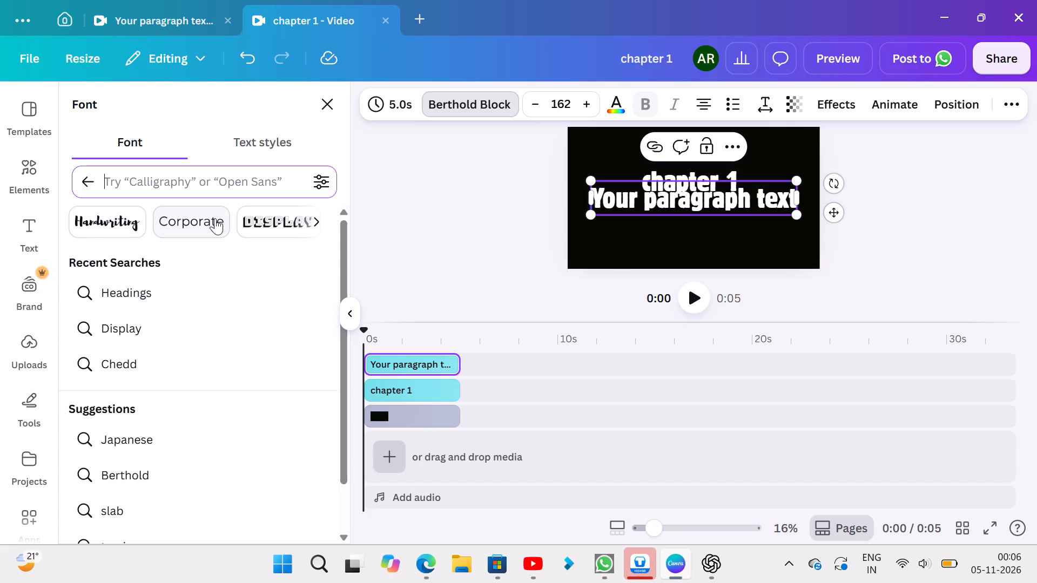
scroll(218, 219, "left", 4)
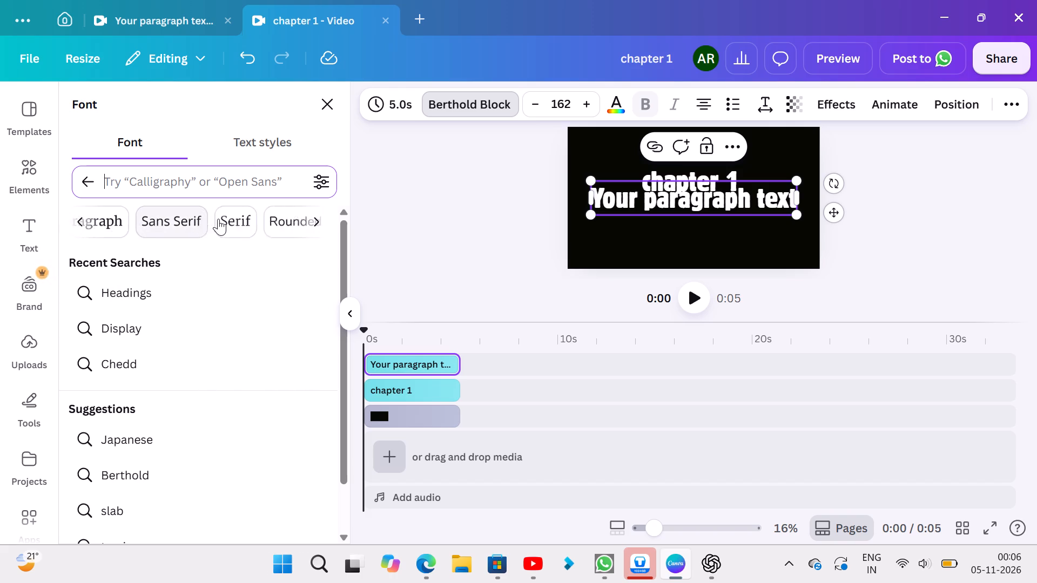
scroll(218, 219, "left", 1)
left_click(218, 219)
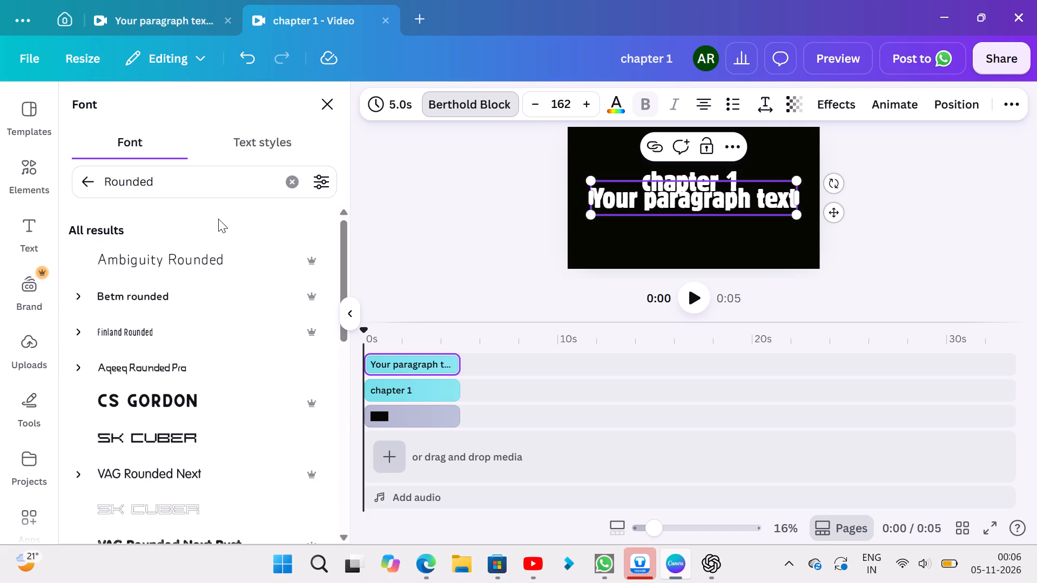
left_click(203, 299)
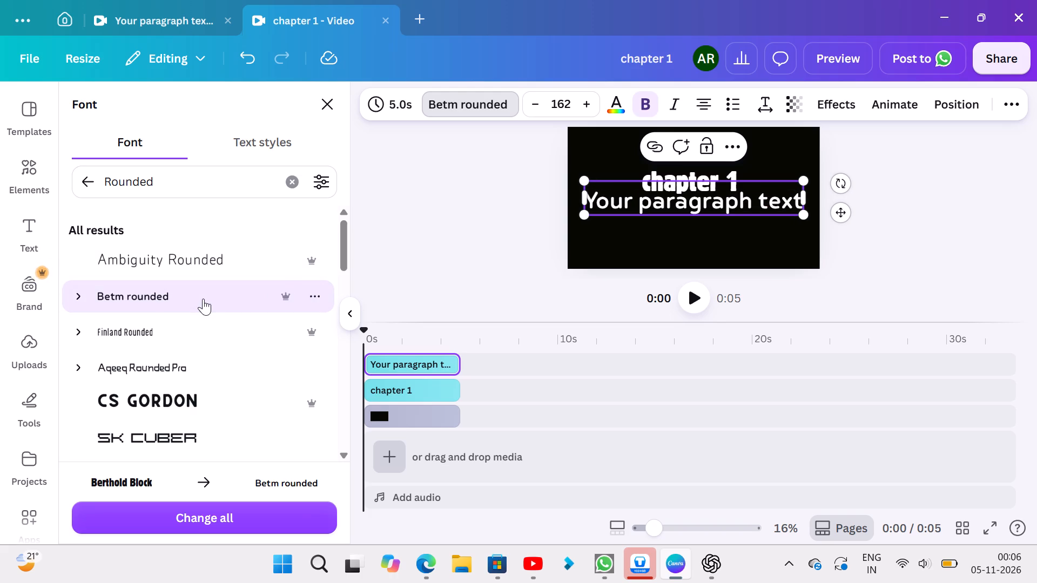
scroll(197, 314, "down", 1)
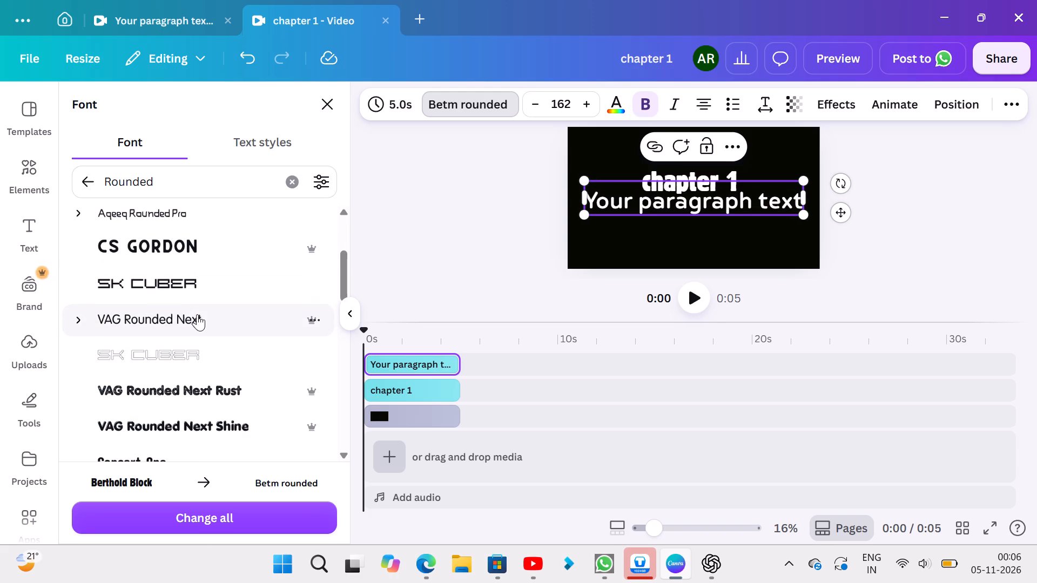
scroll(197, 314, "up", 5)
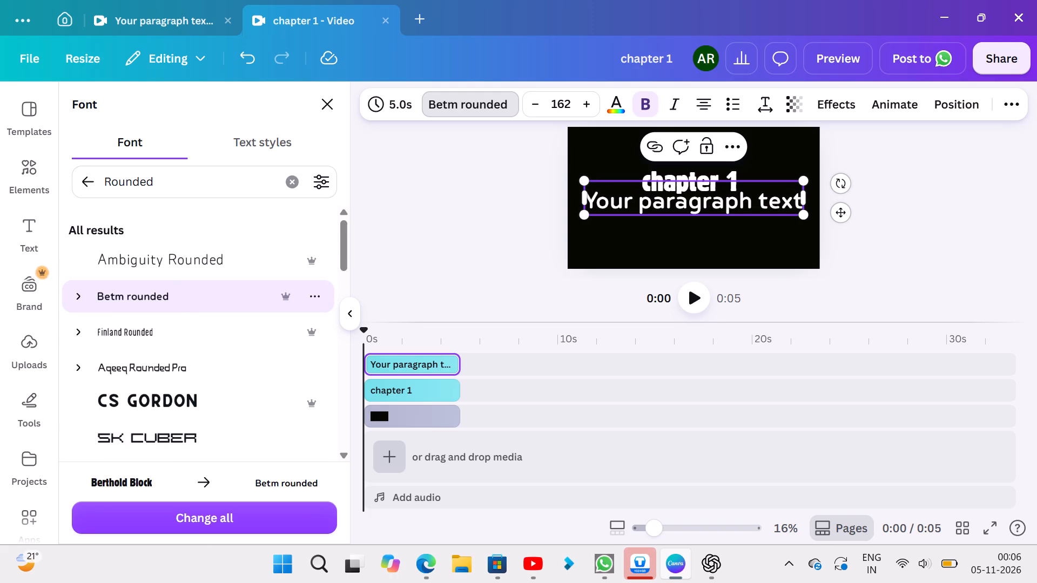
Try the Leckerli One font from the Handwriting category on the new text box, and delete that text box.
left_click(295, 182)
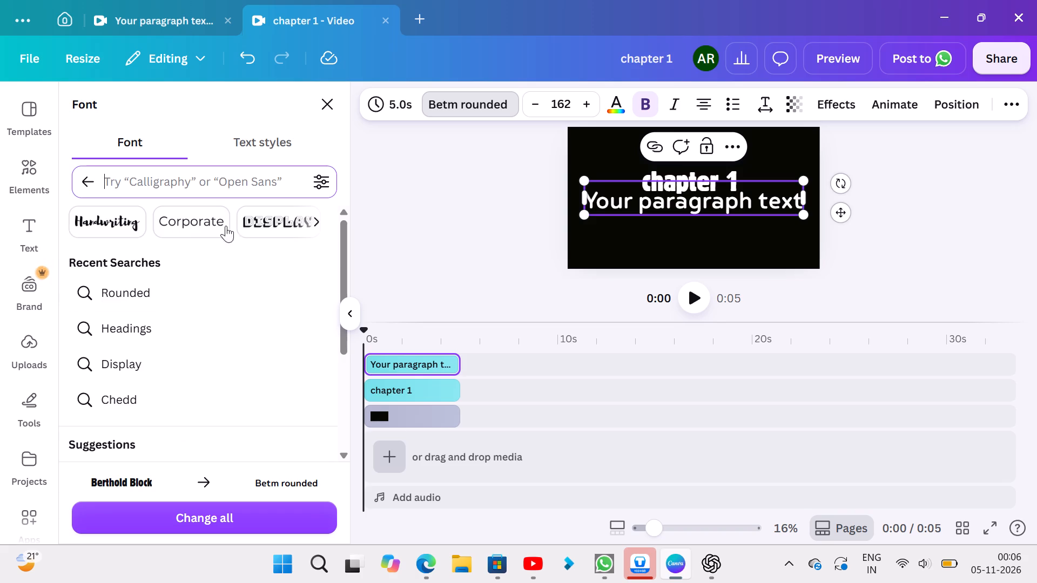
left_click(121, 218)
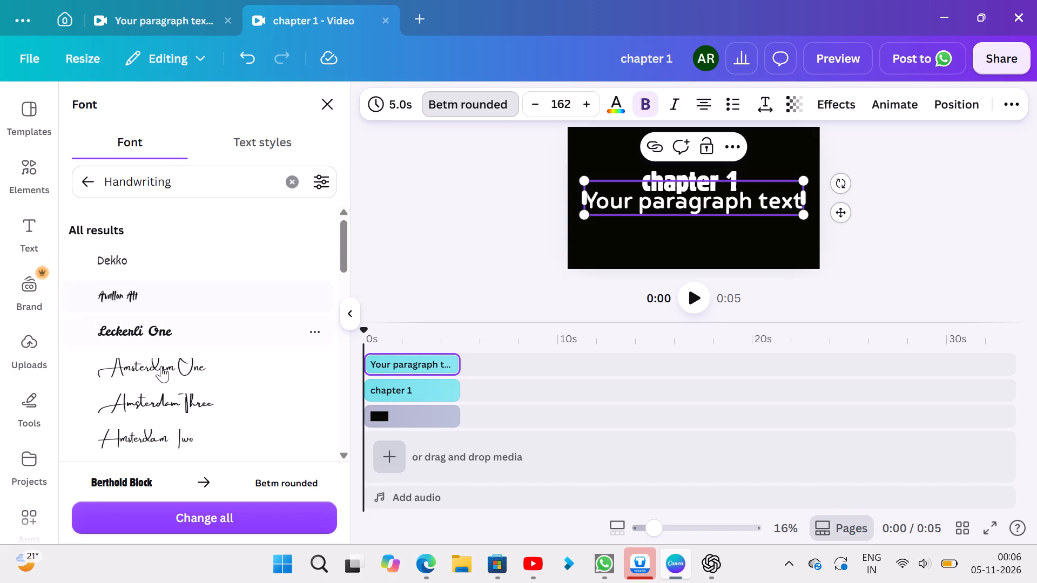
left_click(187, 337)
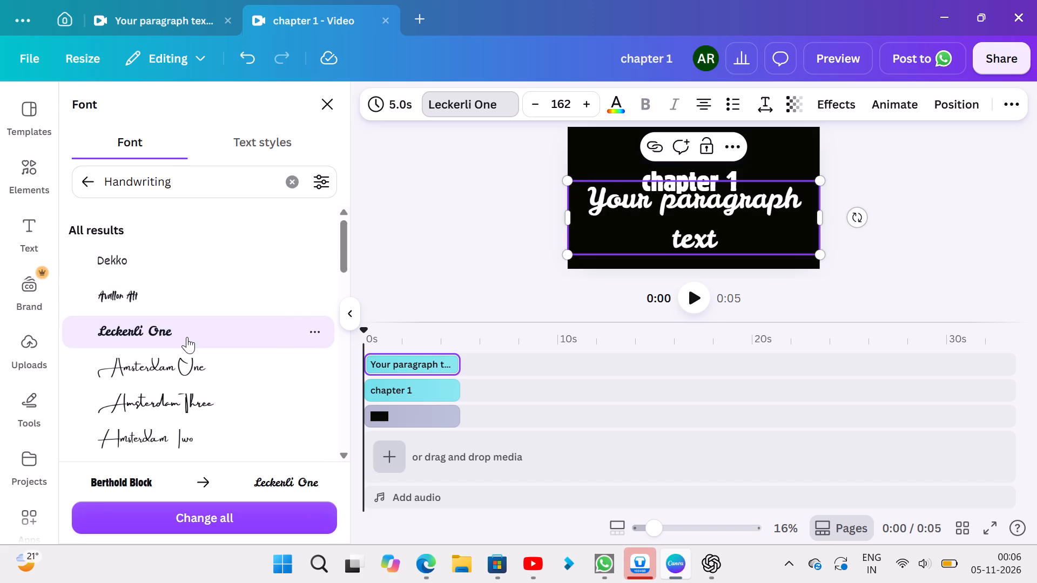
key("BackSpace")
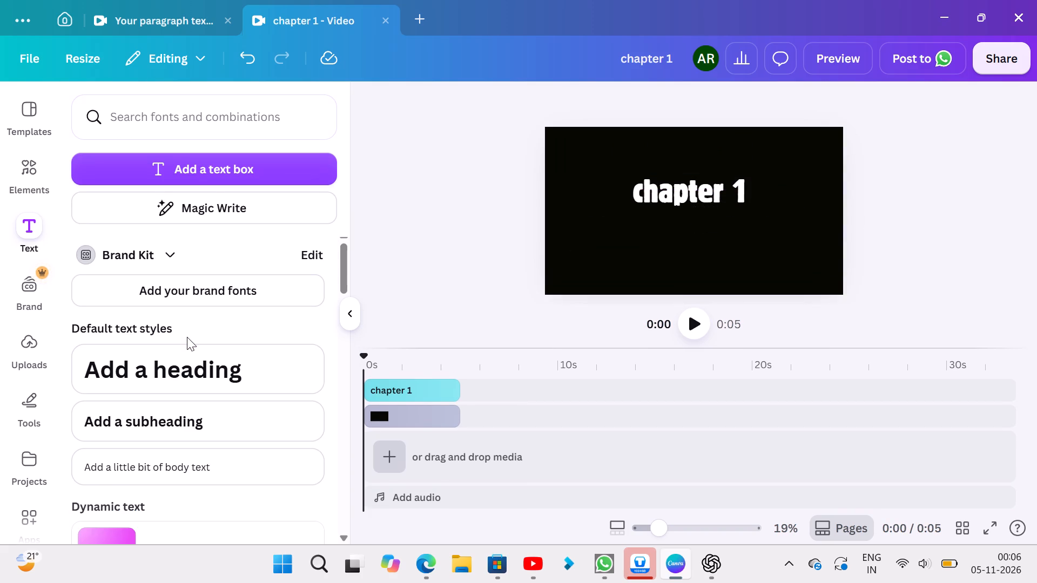
Add a new text box and apply the Avallon Alt handwriting font to it.
left_click(224, 158)
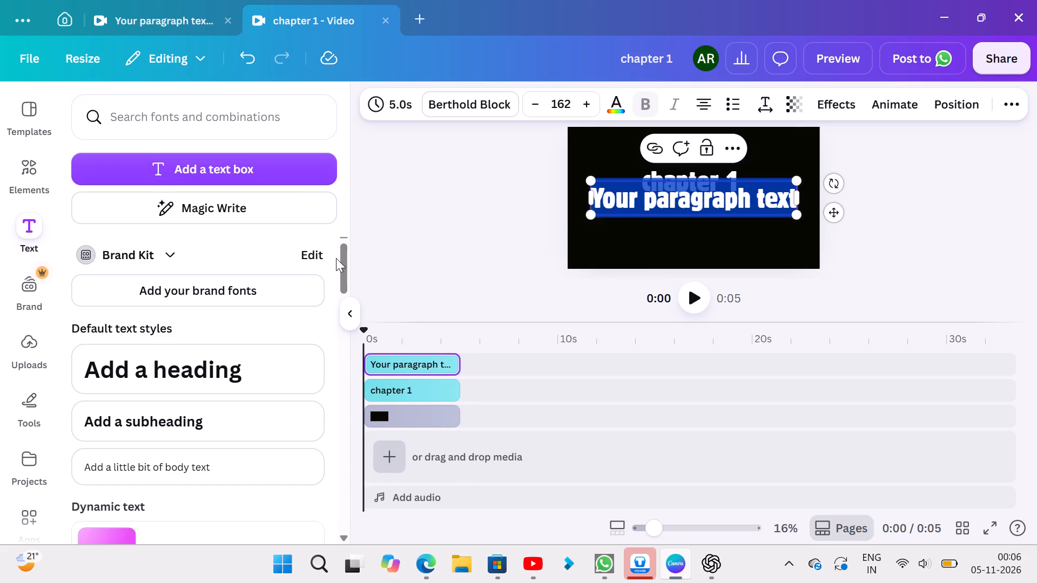
left_click(485, 103)
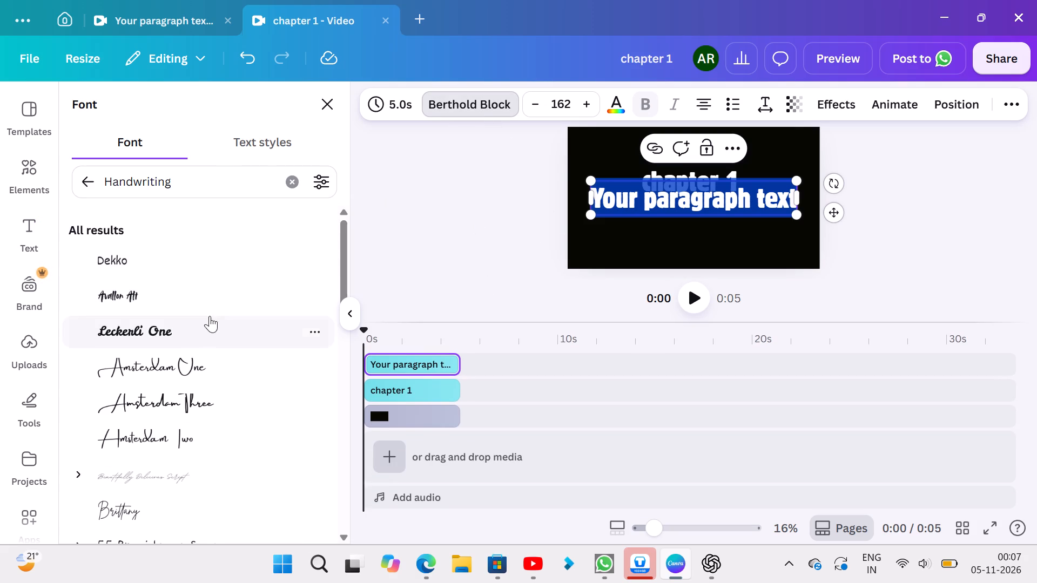
left_click(177, 290)
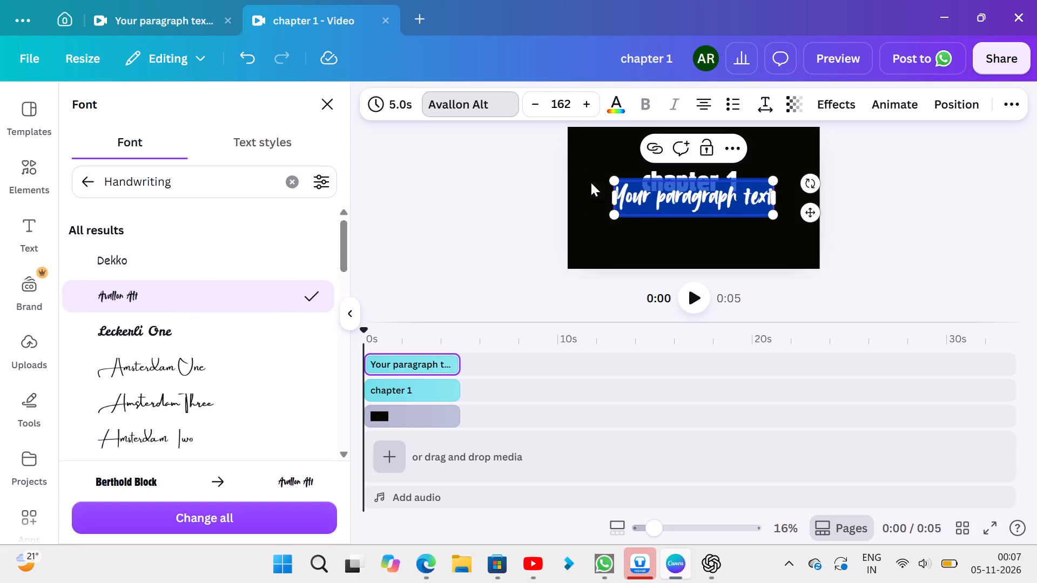
Replace the new text box's placeholder text with "the begning of us".
double_click(765, 194)
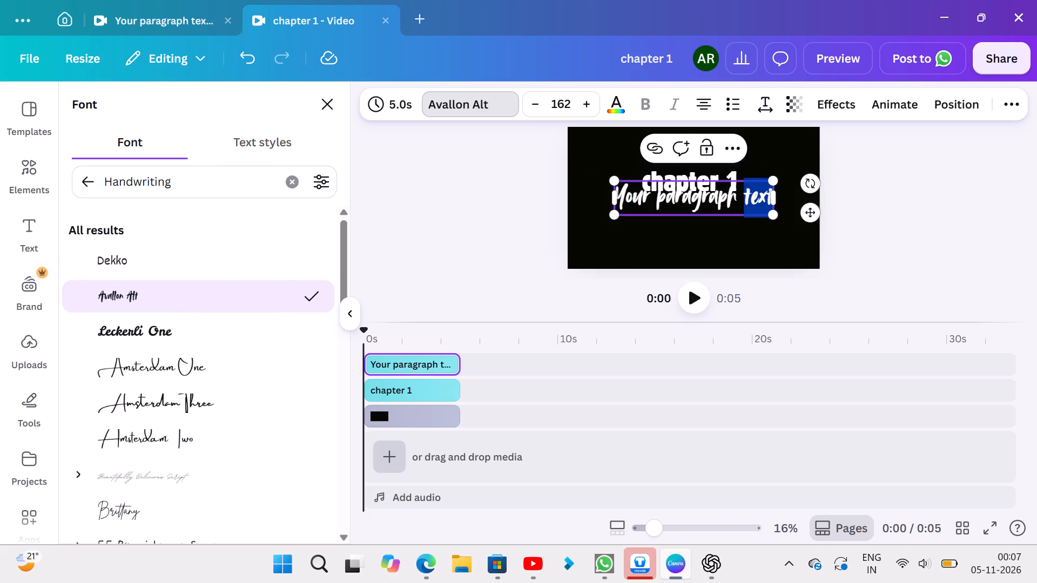
key("BackSpace")
key("BackSpace")
key("BackSpace")
key("BackSpace")
key("BackSpace")
key("BackSpace")
key("BackSpace")
key("BackSpace")
key("BackSpace")
key("BackSpace")
key("BackSpace")
key("BackSpace")
key("BackSpace")
key("BackSpace")
key("BackSpace")
key("BackSpace")
key("BackSpace")
key("BackSpace")
key("BackSpace")
key("BackSpace")
key("BackSpace")
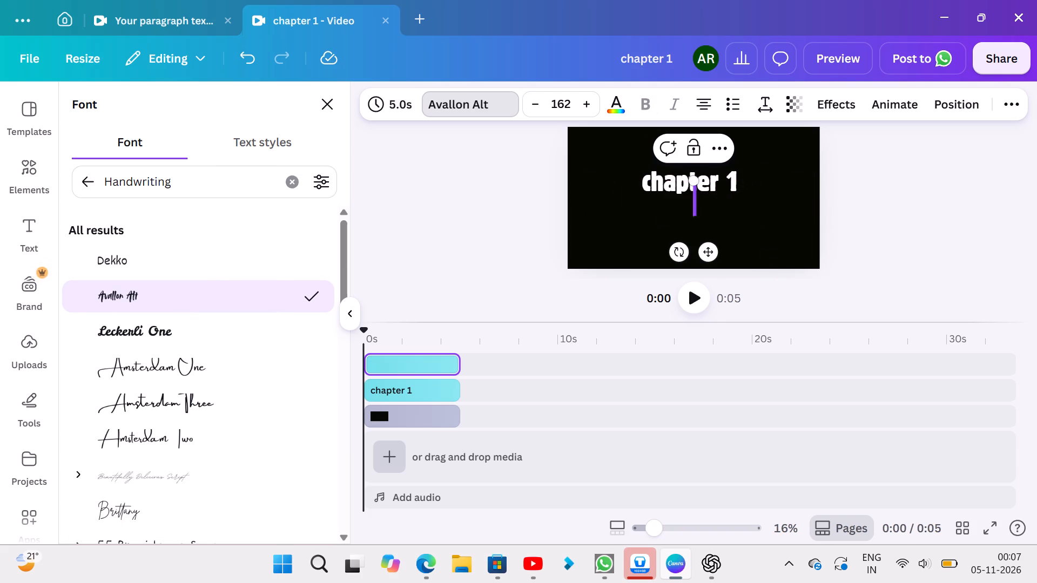
key("space")
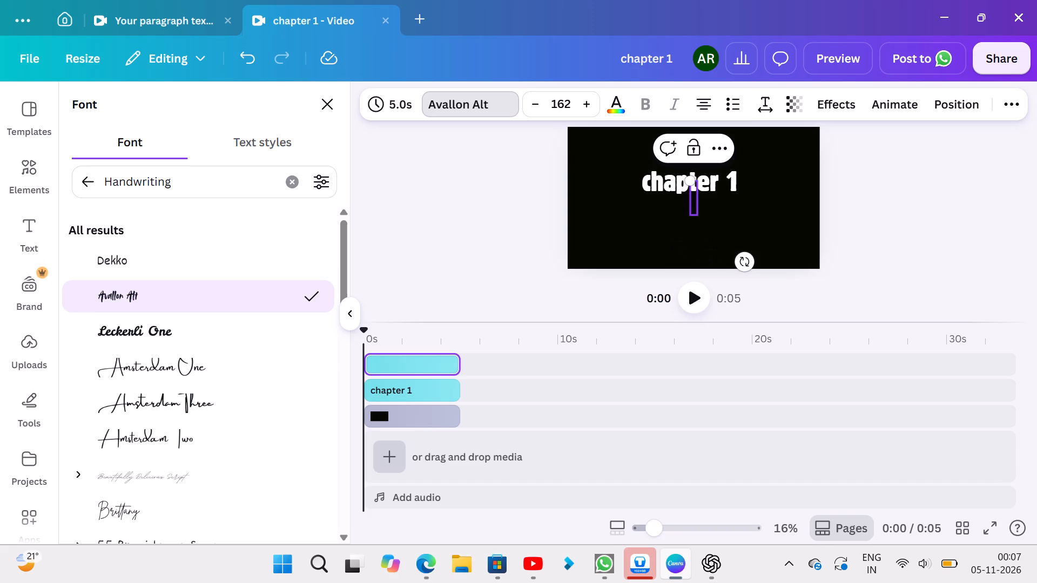
type("the")
key("space")
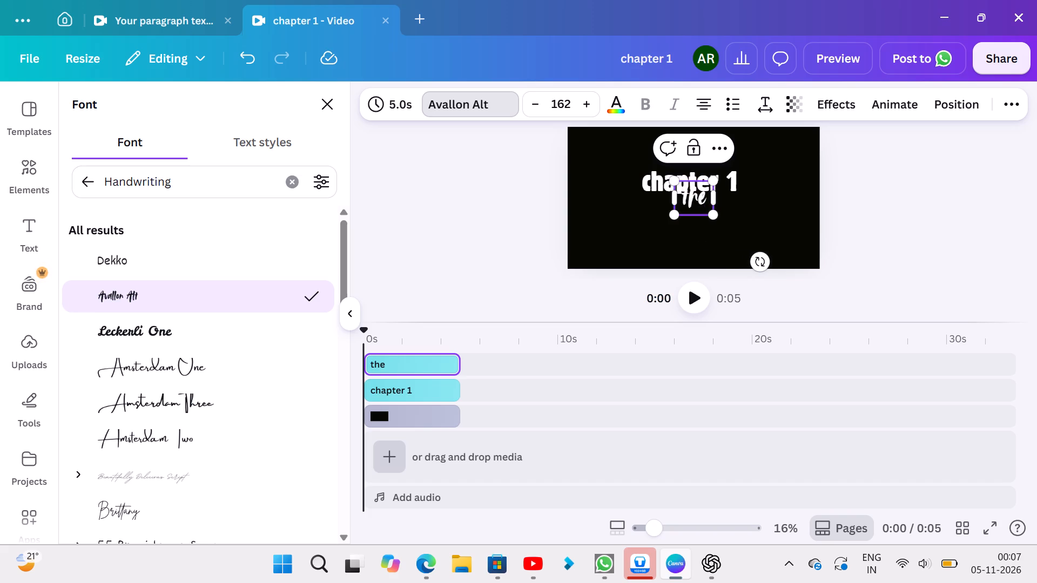
type("begning")
key("space")
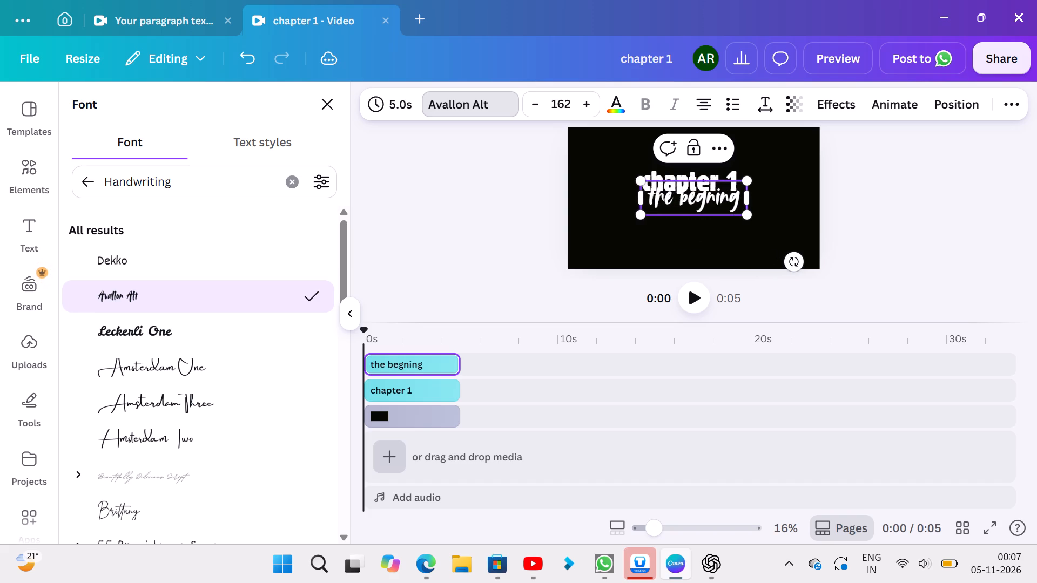
type("of us")
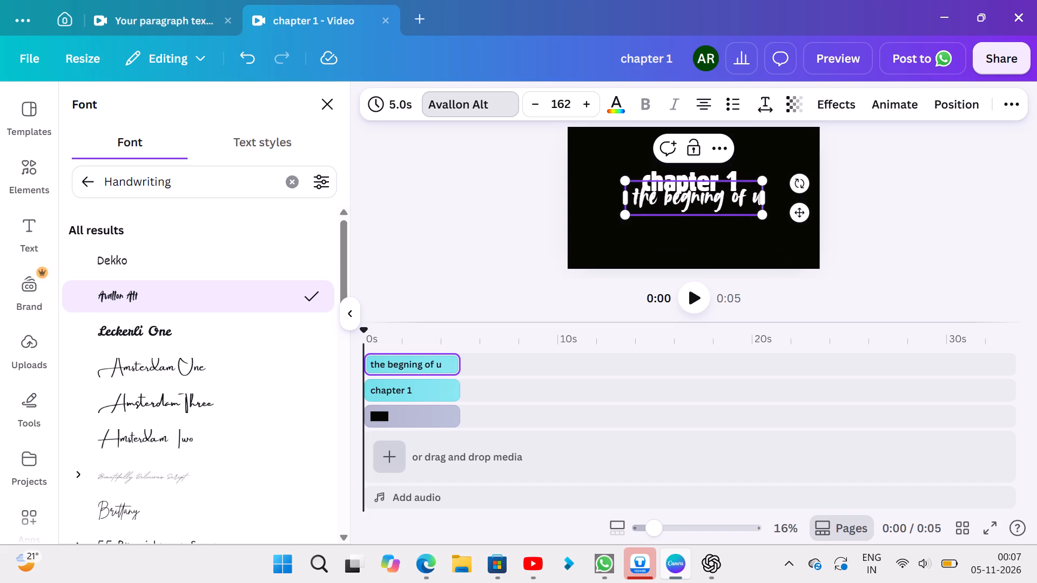
key("space")
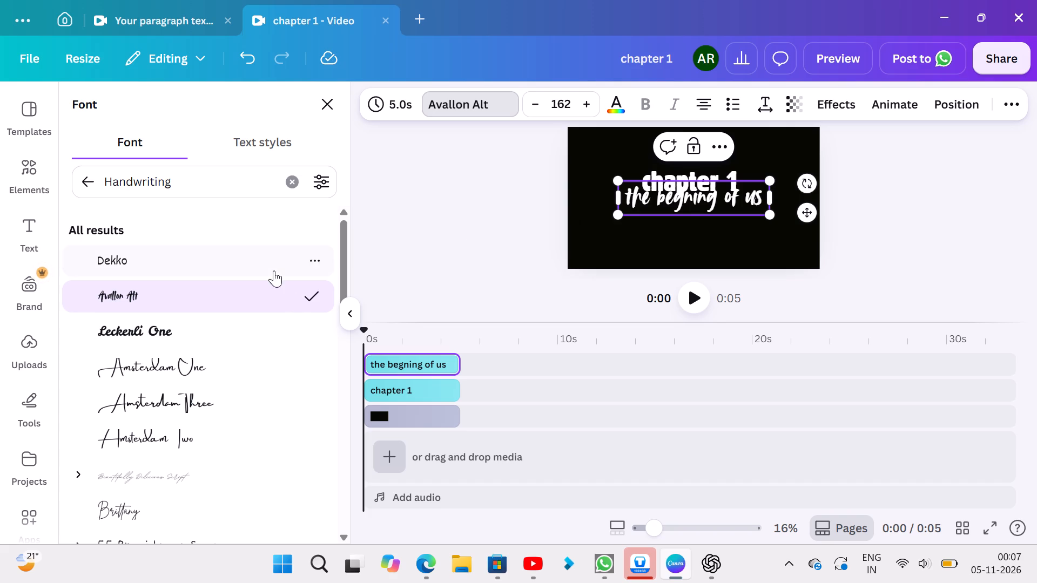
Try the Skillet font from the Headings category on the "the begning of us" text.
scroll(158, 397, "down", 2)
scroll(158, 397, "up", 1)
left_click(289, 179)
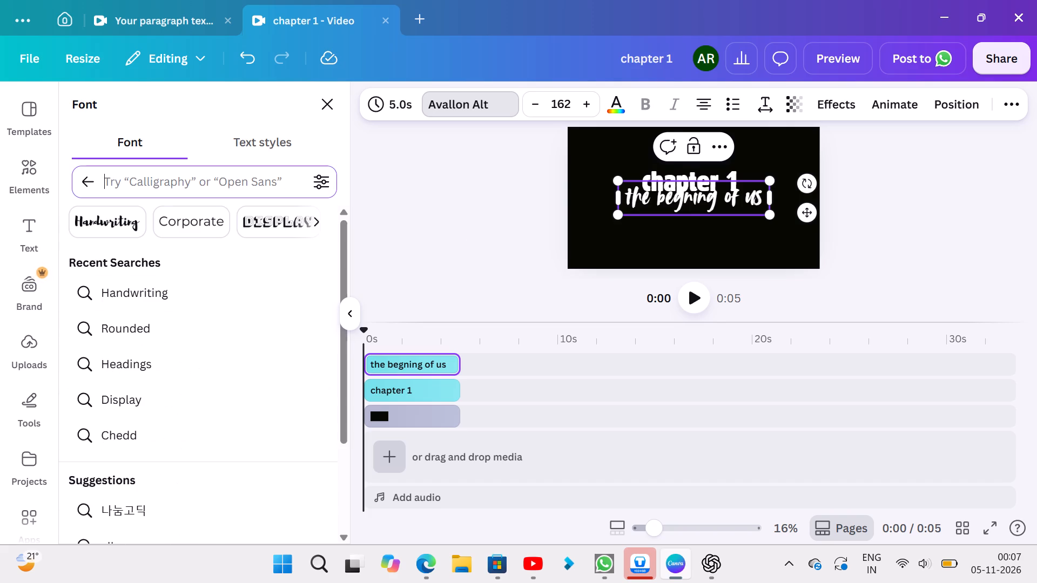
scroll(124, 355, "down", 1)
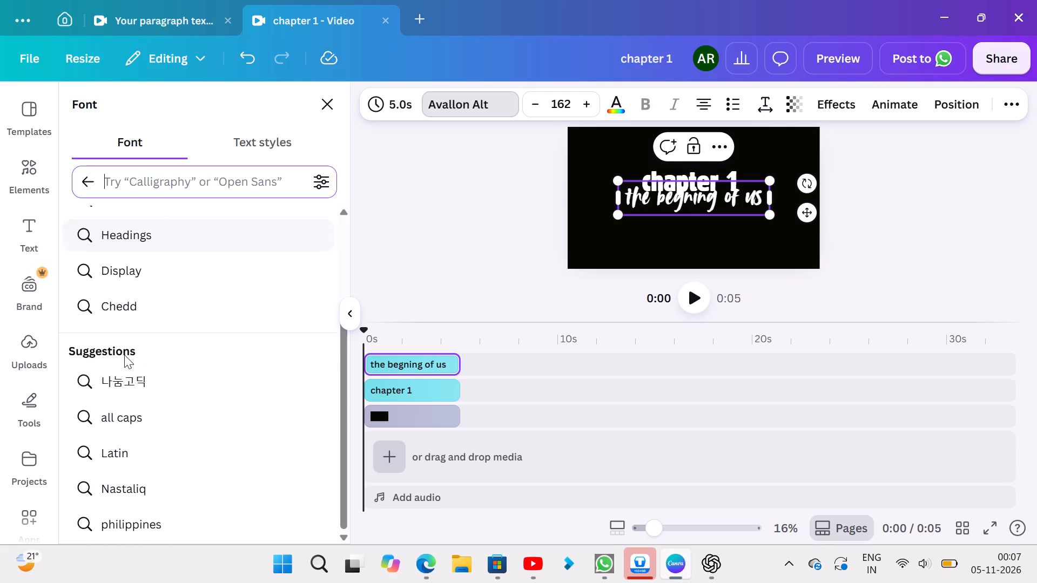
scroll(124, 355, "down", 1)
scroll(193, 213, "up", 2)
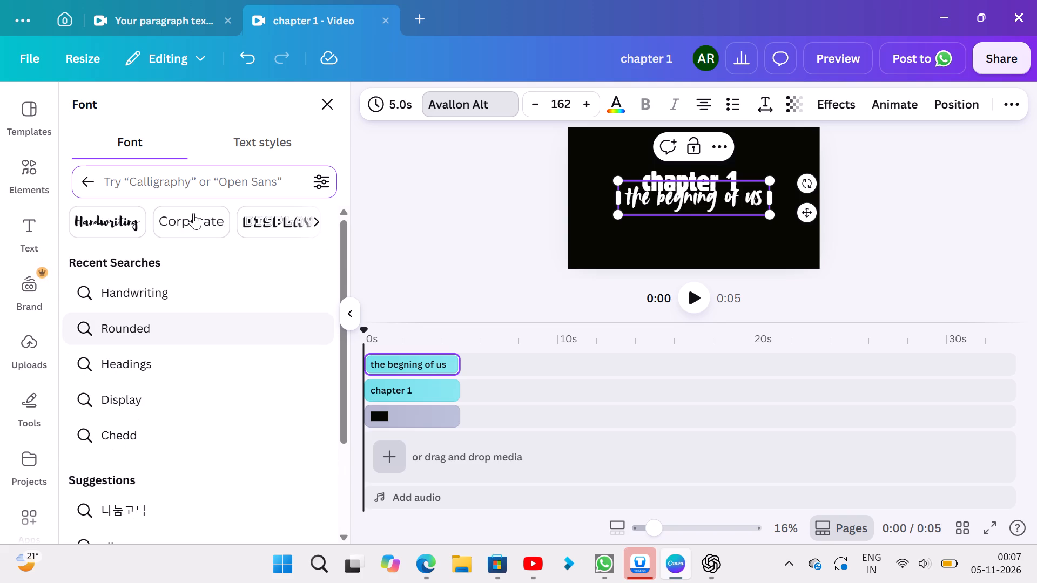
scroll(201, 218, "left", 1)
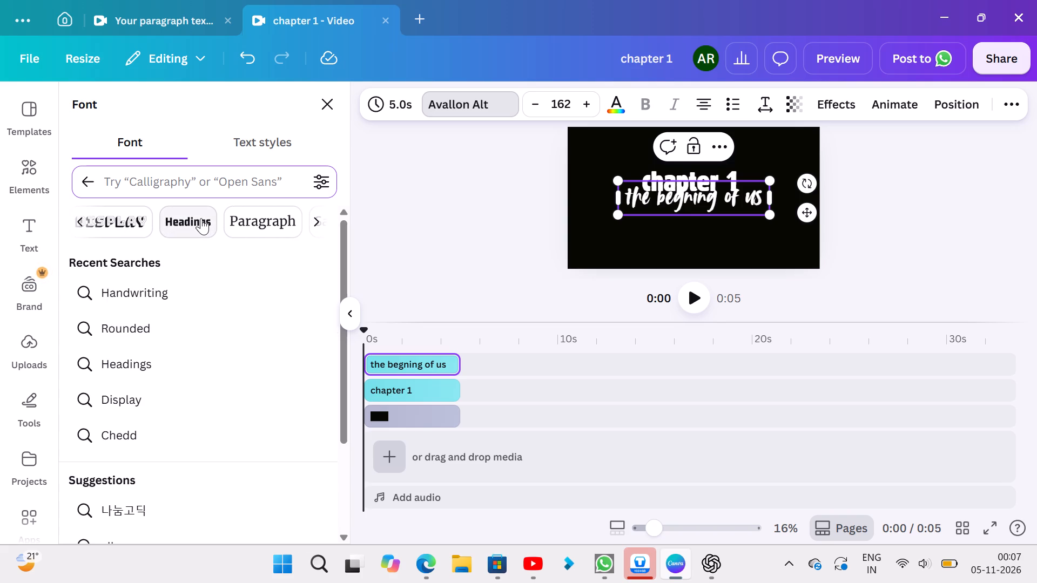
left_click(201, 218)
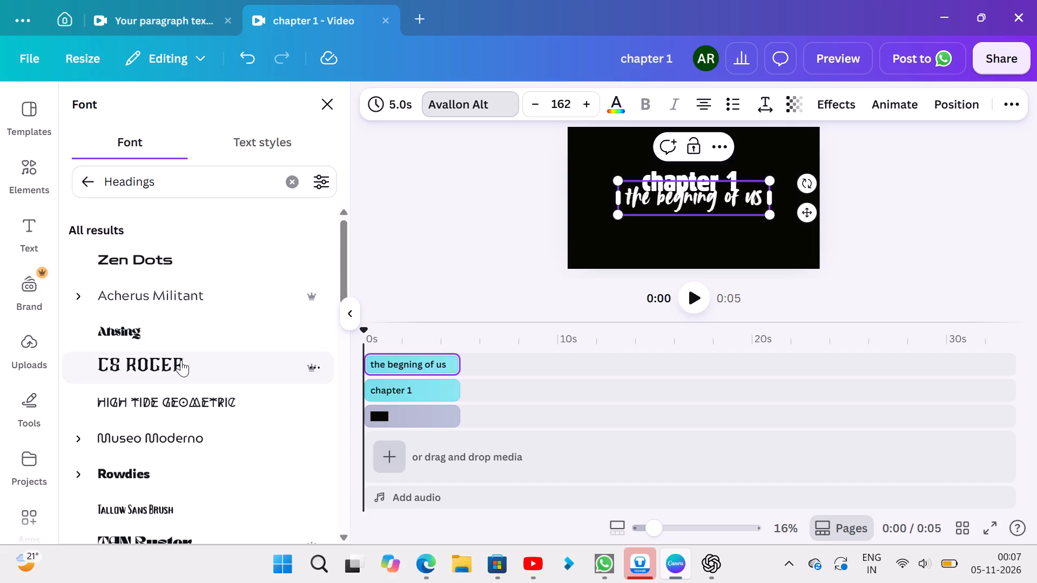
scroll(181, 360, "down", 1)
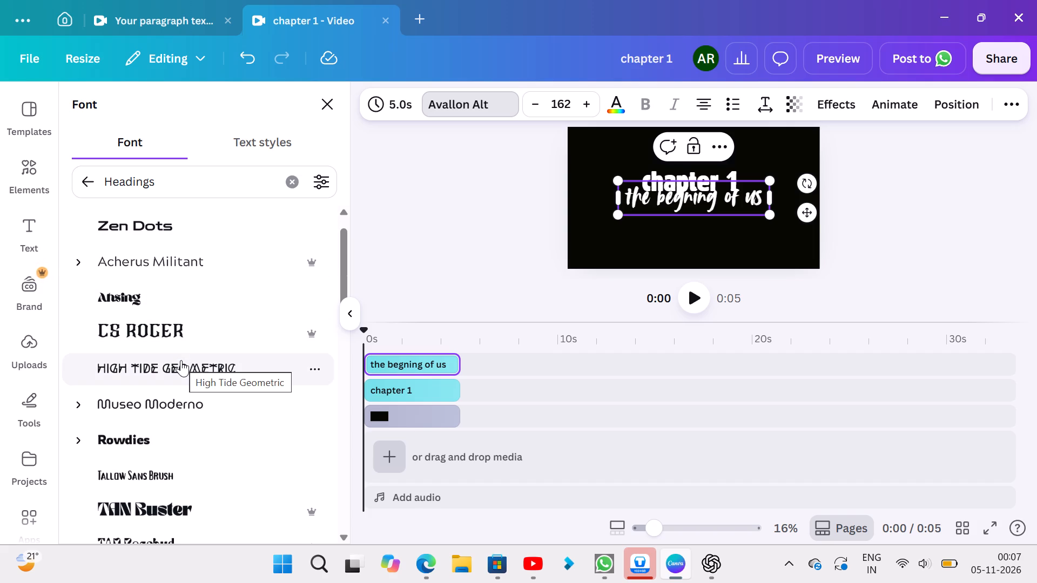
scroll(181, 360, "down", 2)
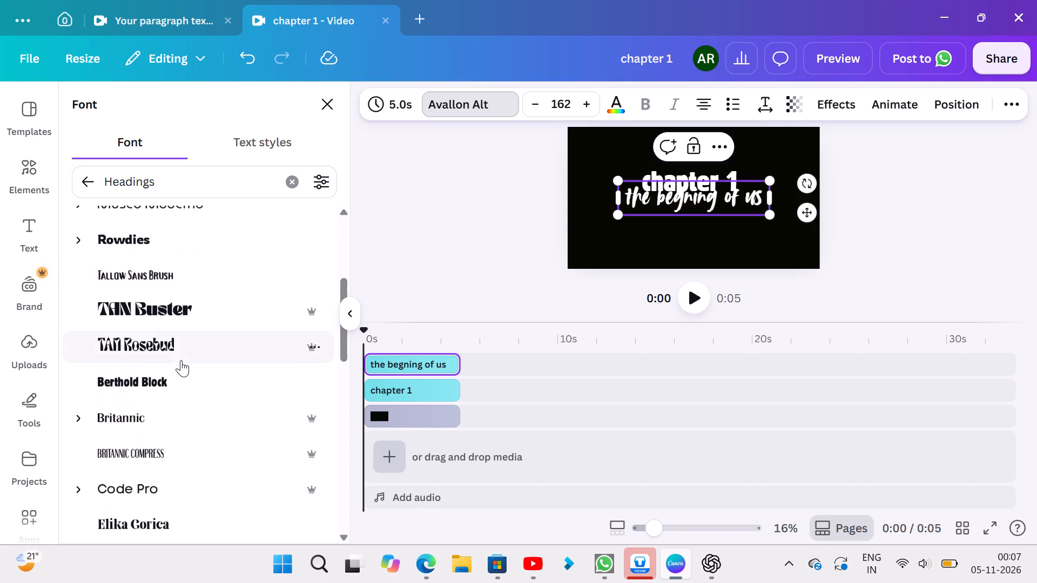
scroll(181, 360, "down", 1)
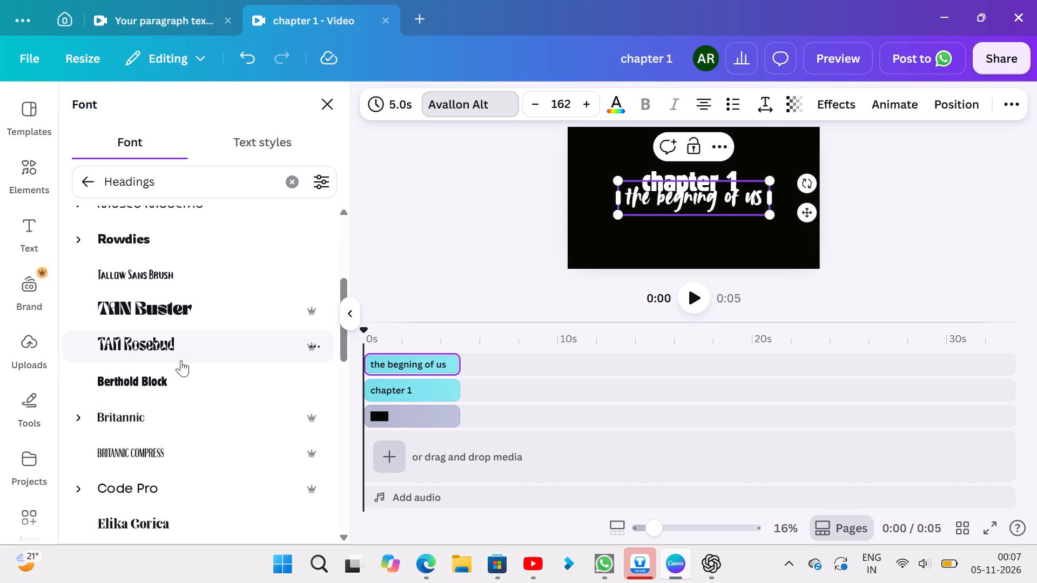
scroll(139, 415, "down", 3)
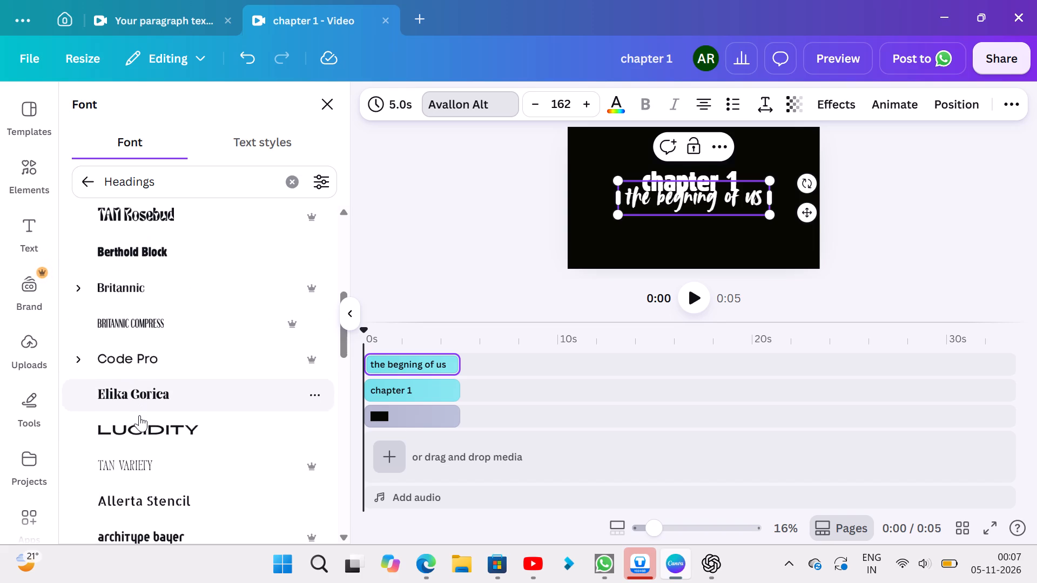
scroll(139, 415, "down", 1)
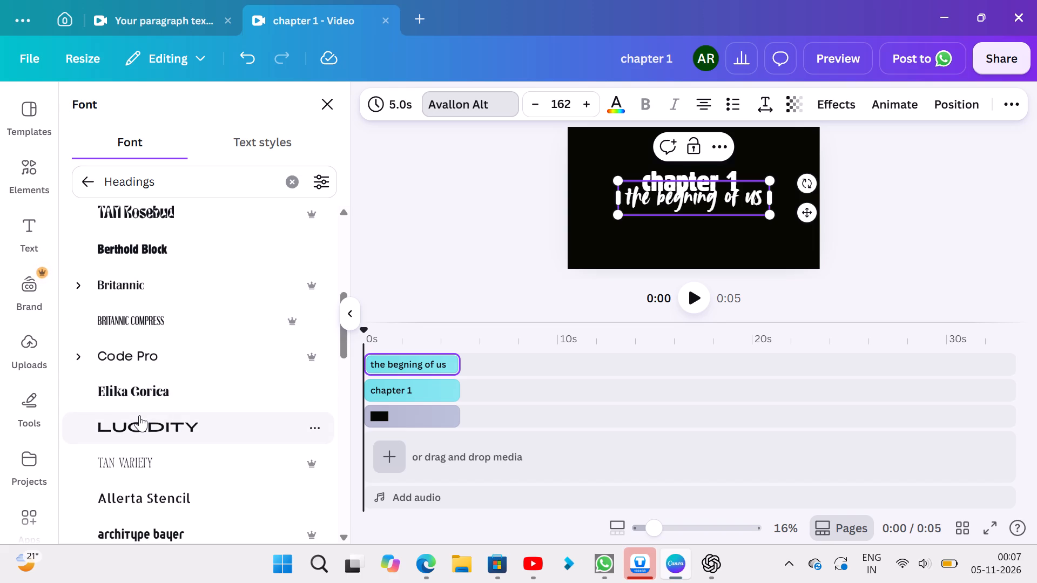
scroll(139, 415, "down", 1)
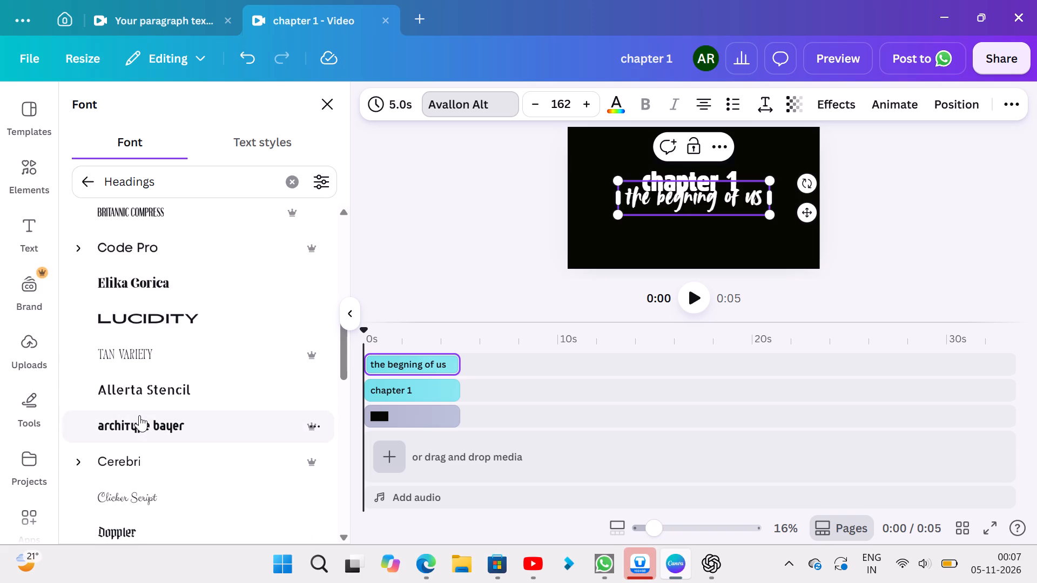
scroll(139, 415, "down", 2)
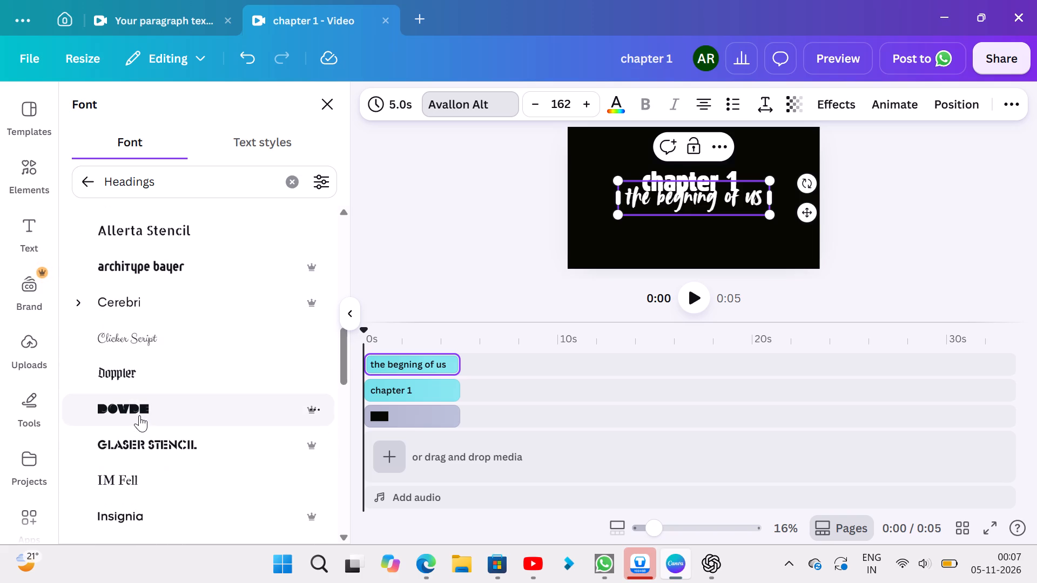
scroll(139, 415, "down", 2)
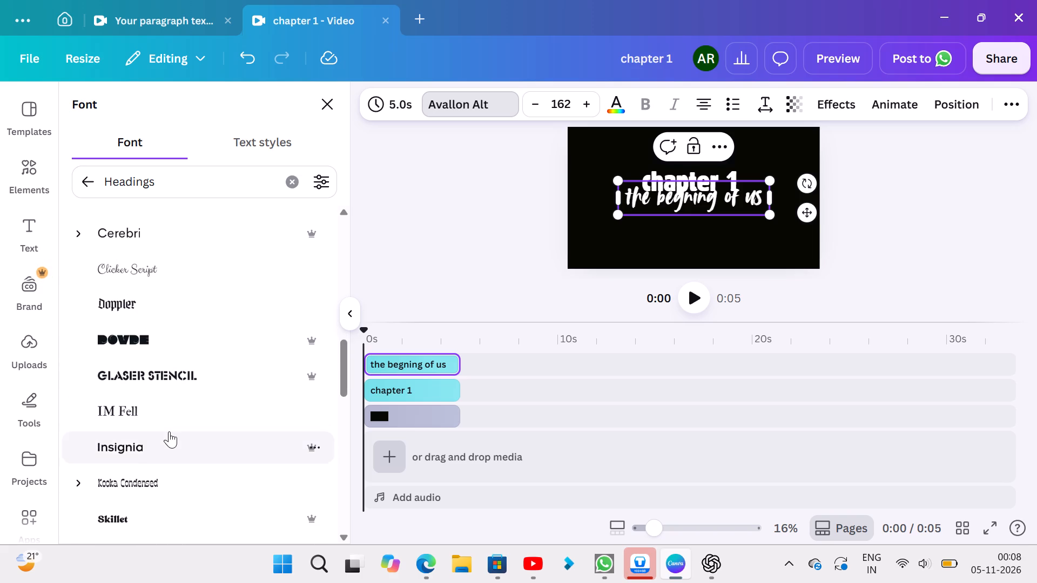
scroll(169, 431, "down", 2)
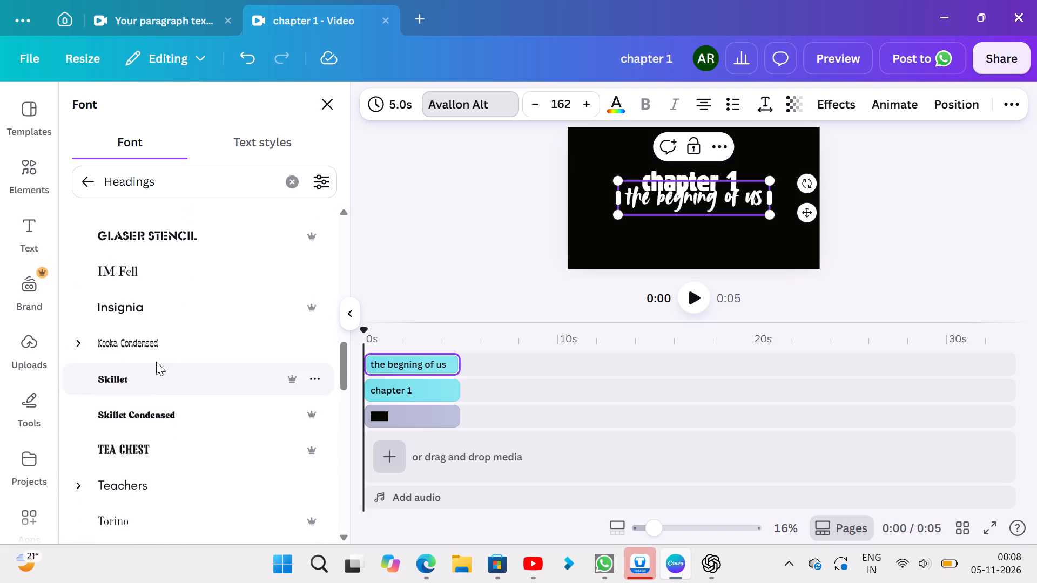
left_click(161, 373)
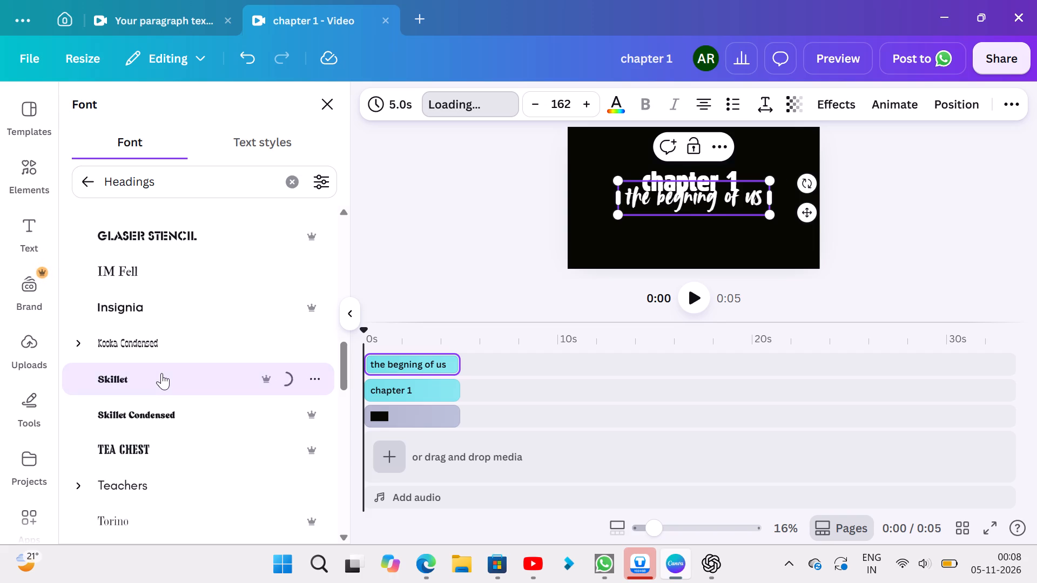
Apply the Holiday font from the Handwriting category to the "the begning of us" text.
scroll(183, 320, "up", 2)
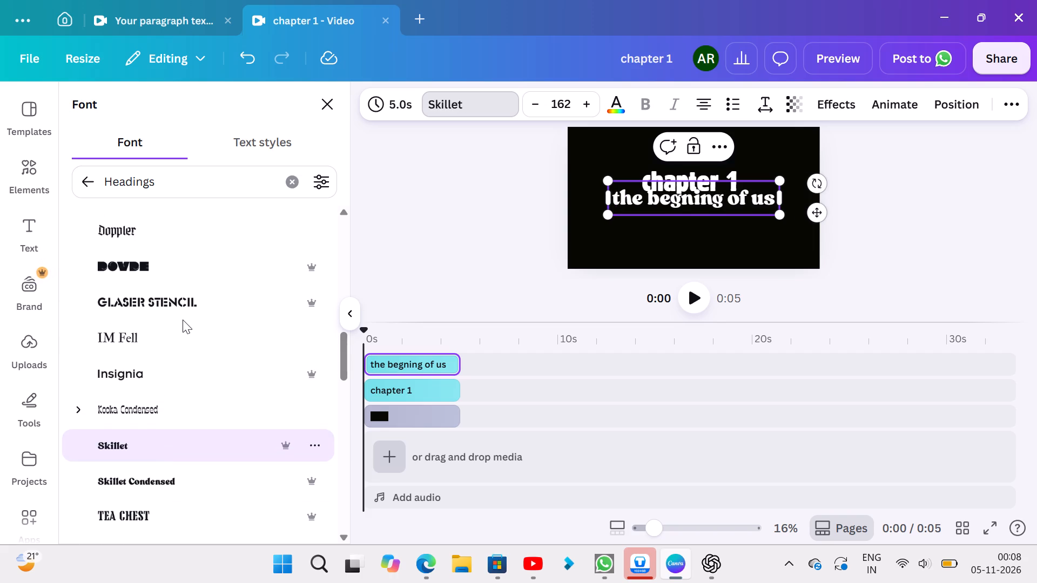
scroll(183, 320, "up", 2)
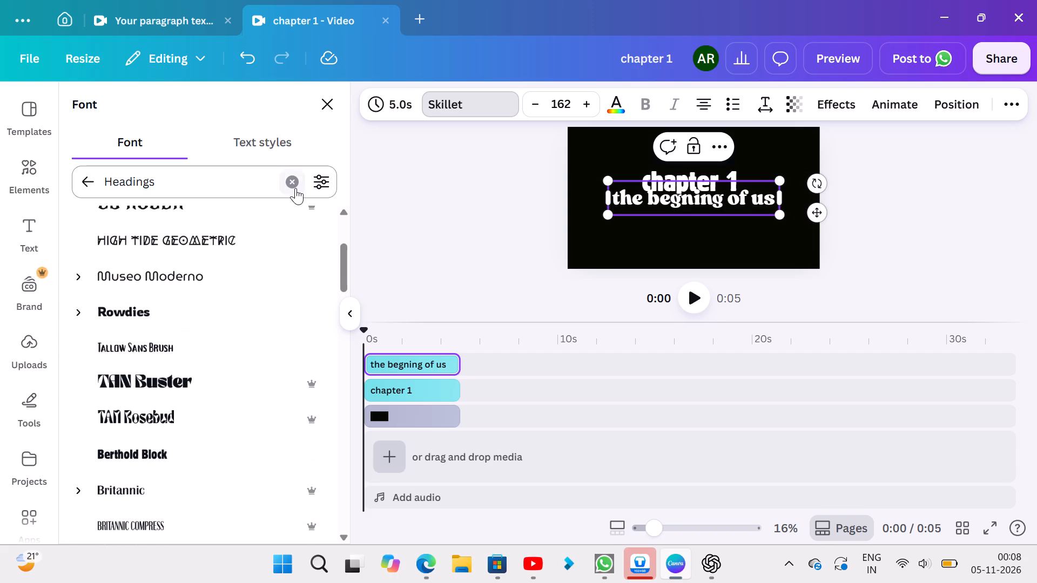
left_click(295, 188)
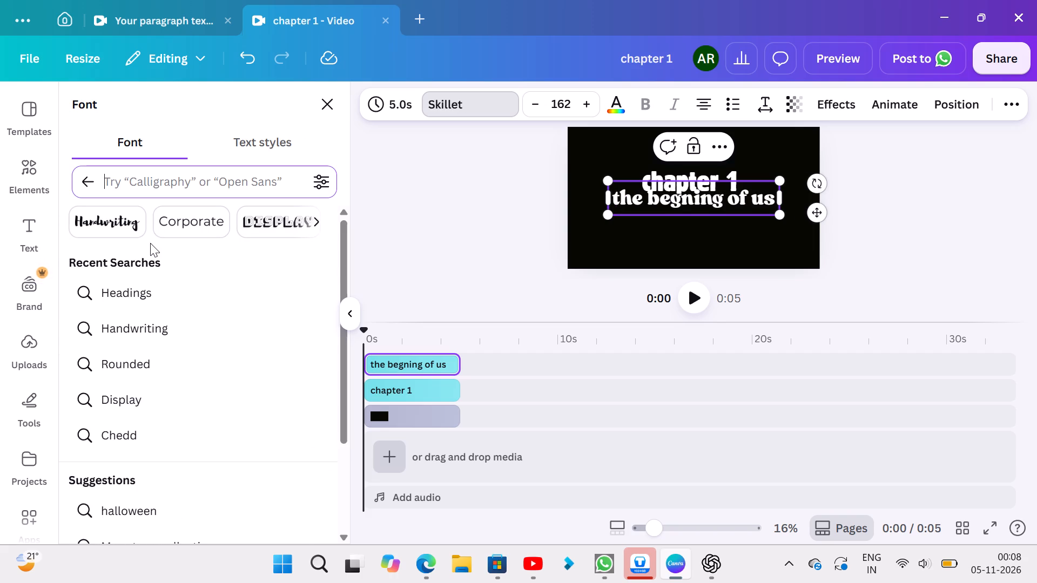
left_click(129, 226)
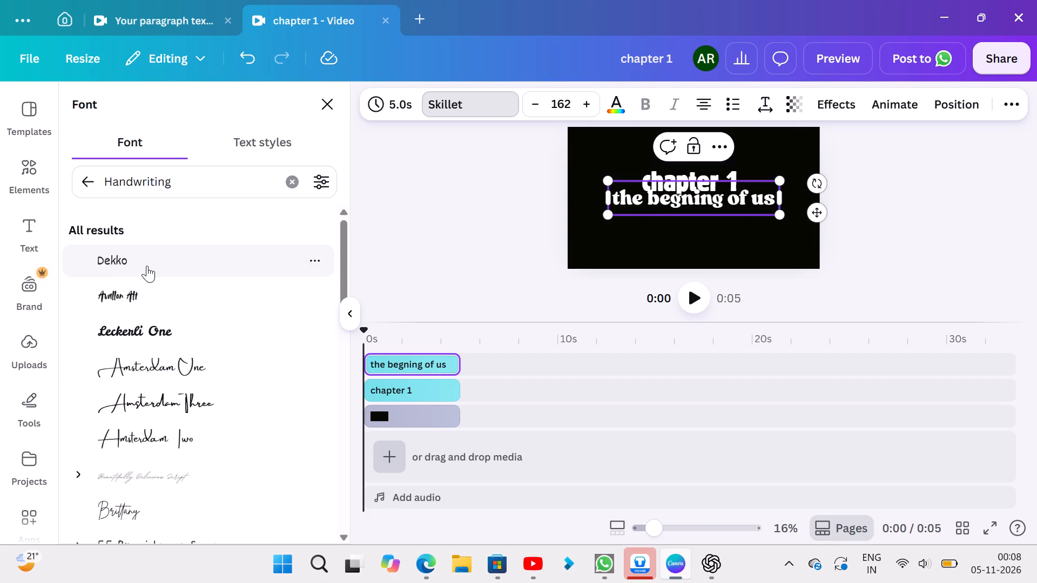
scroll(139, 308, "down", 2)
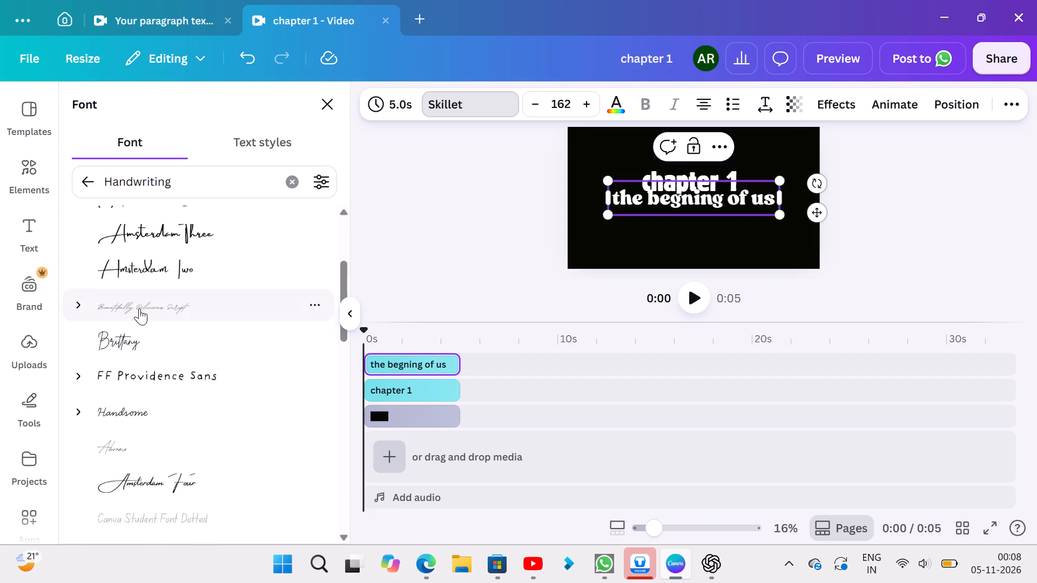
scroll(139, 308, "down", 2)
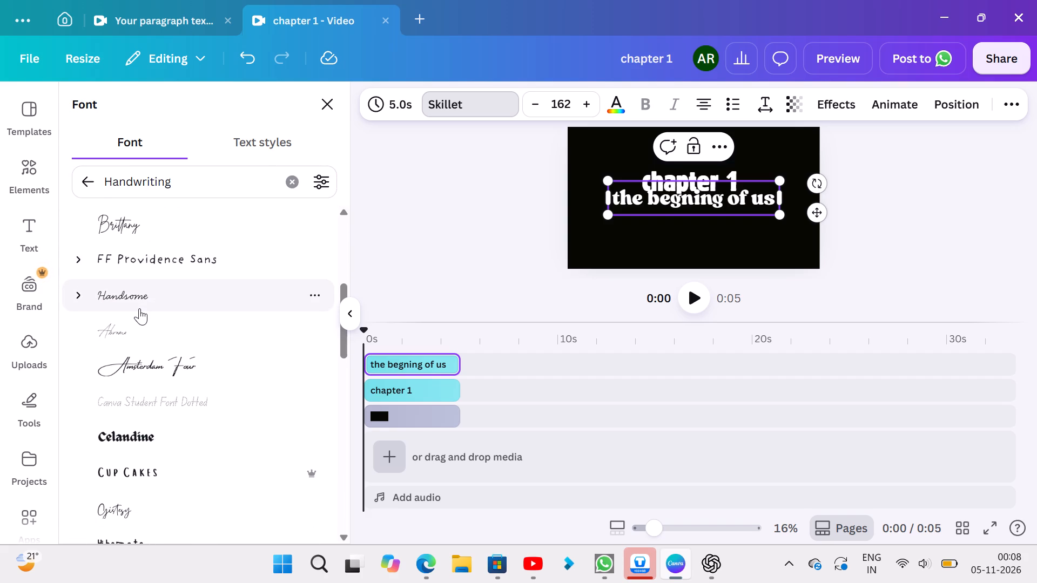
scroll(178, 433, "down", 1)
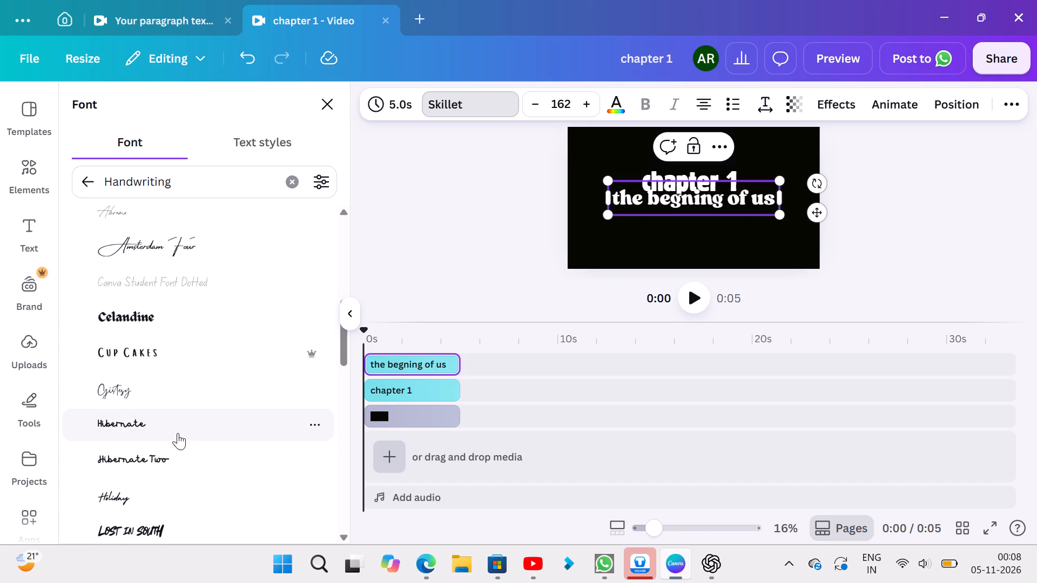
scroll(178, 433, "down", 1)
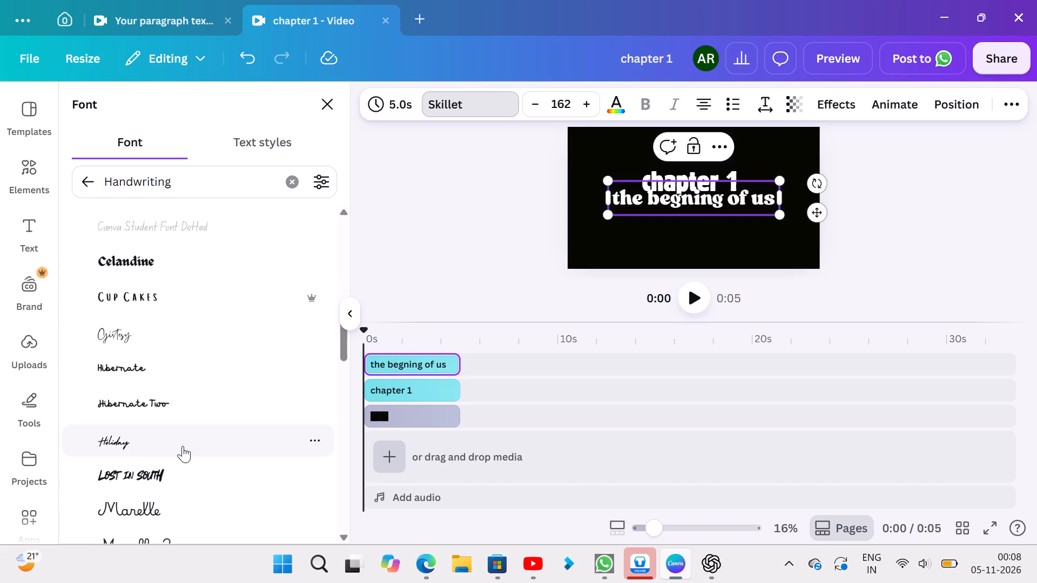
left_click(124, 451)
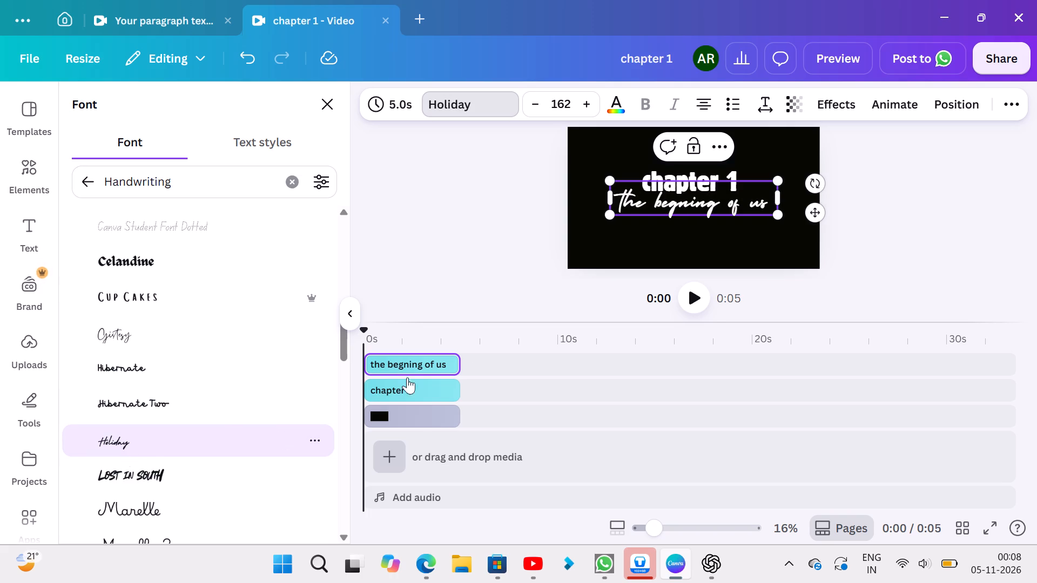
left_click(972, 185)
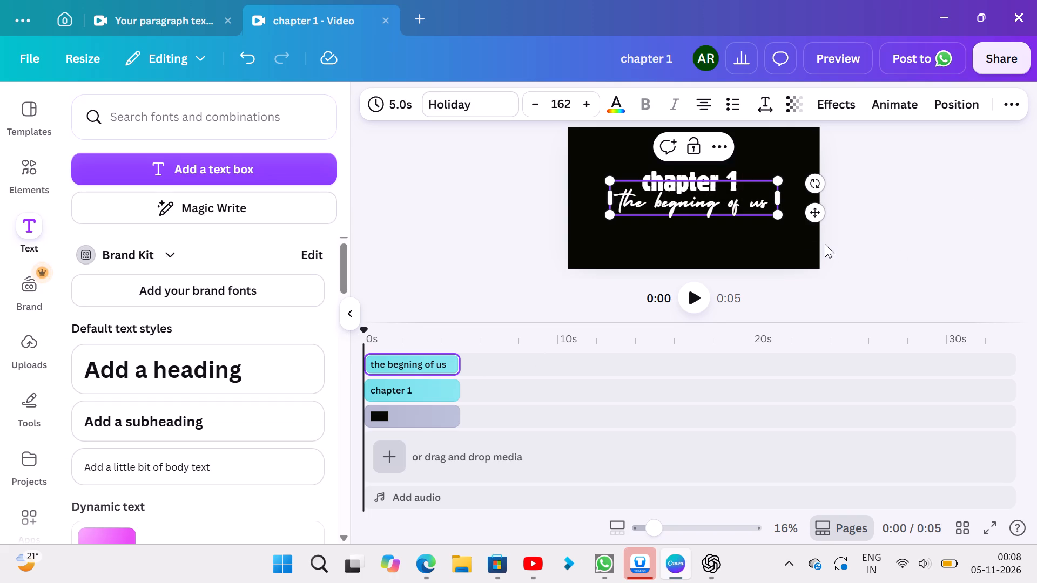
left_click(973, 180)
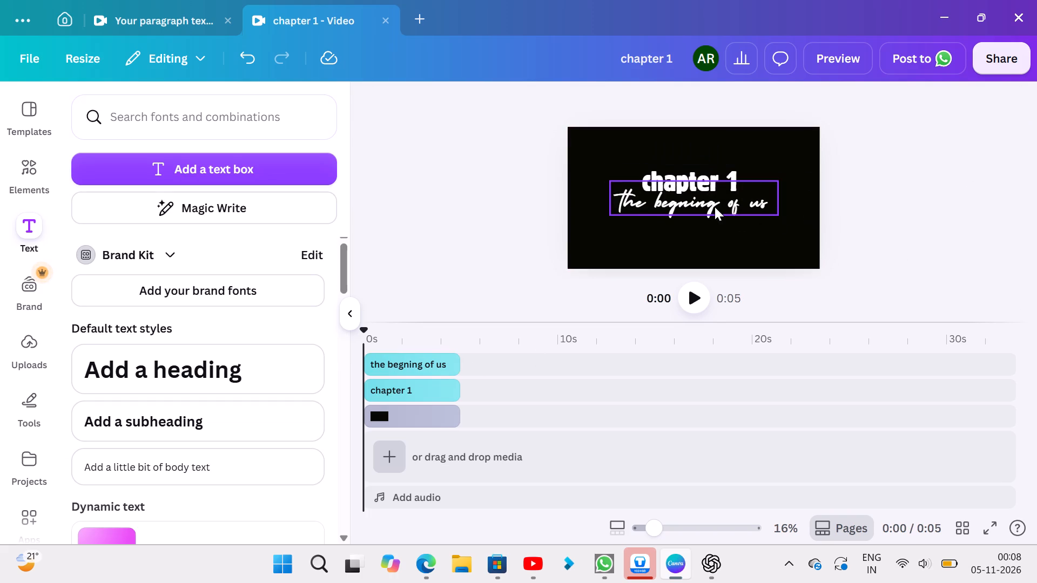
Move the "the begning of us" subtitle down so it sits centred just below "chapter 1" without overlapping it.
left_click_drag(715, 207, 716, 230)
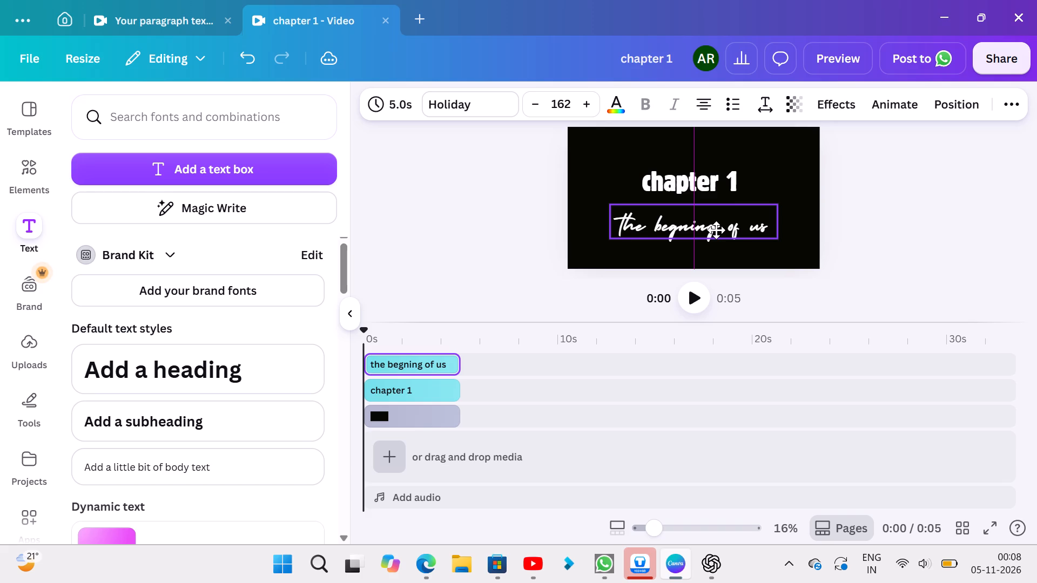
left_click_drag(716, 230, 717, 227)
left_click(944, 170)
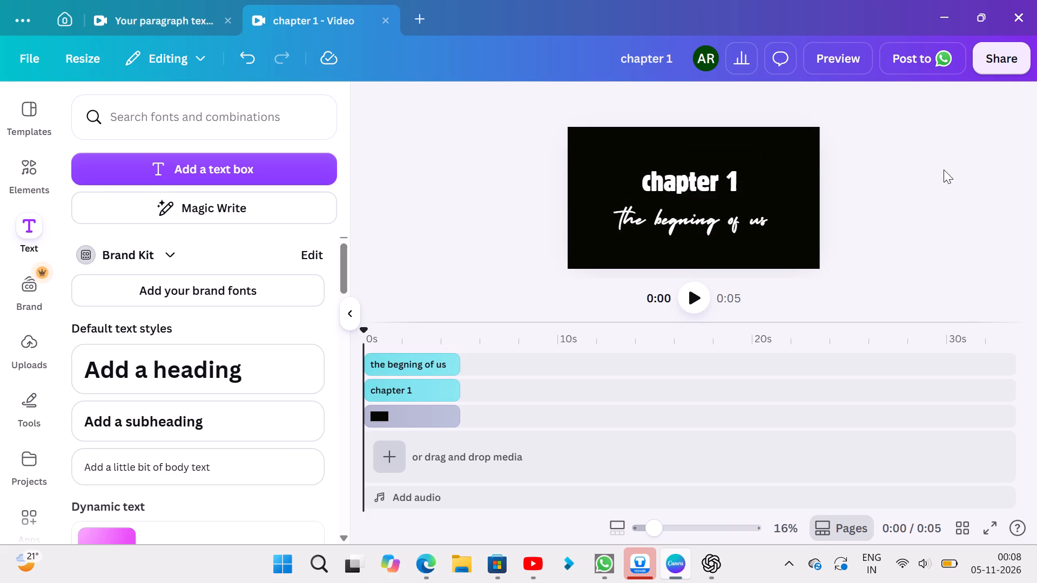
Change the "chapter 1" title's text colour to a custom solid bright red.
left_click(722, 176)
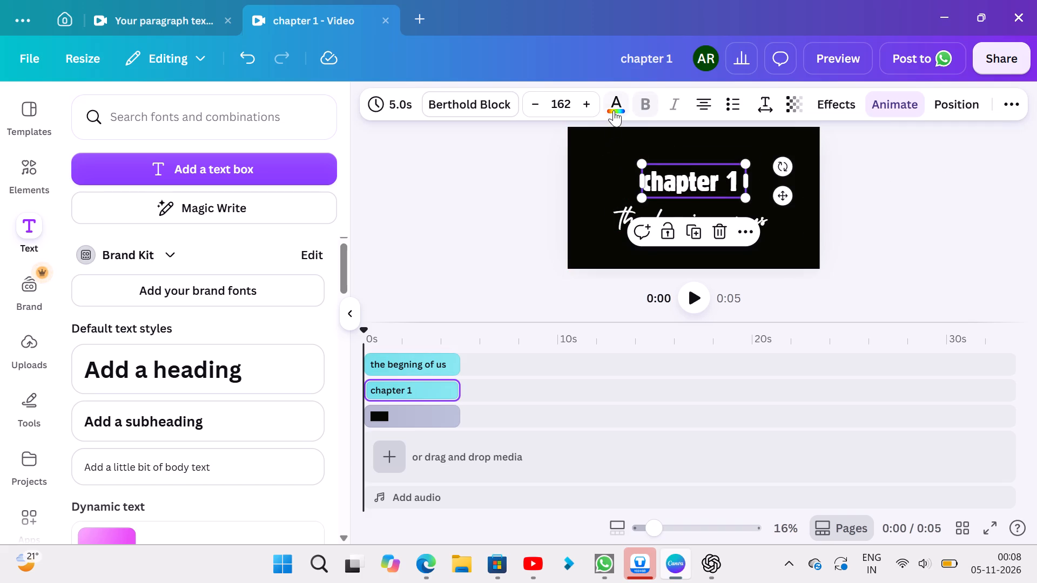
left_click(614, 110)
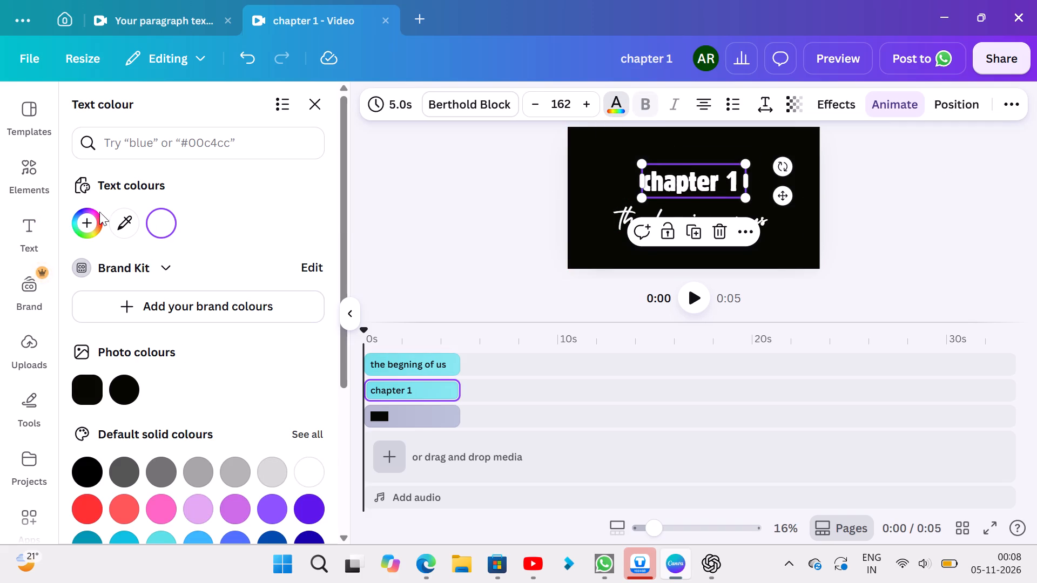
left_click(89, 219)
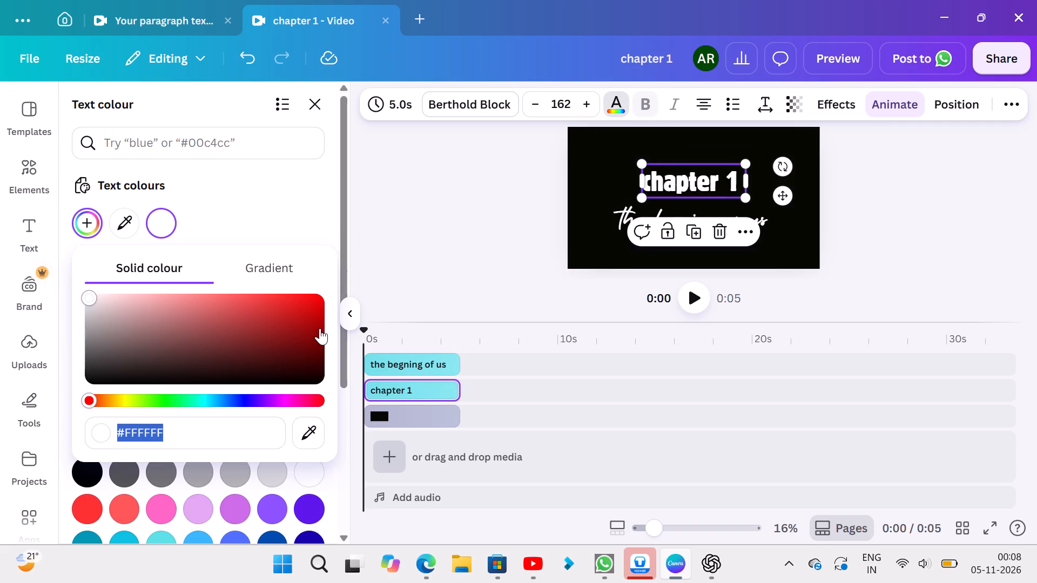
left_click(320, 328)
left_click_drag(320, 328, 321, 320)
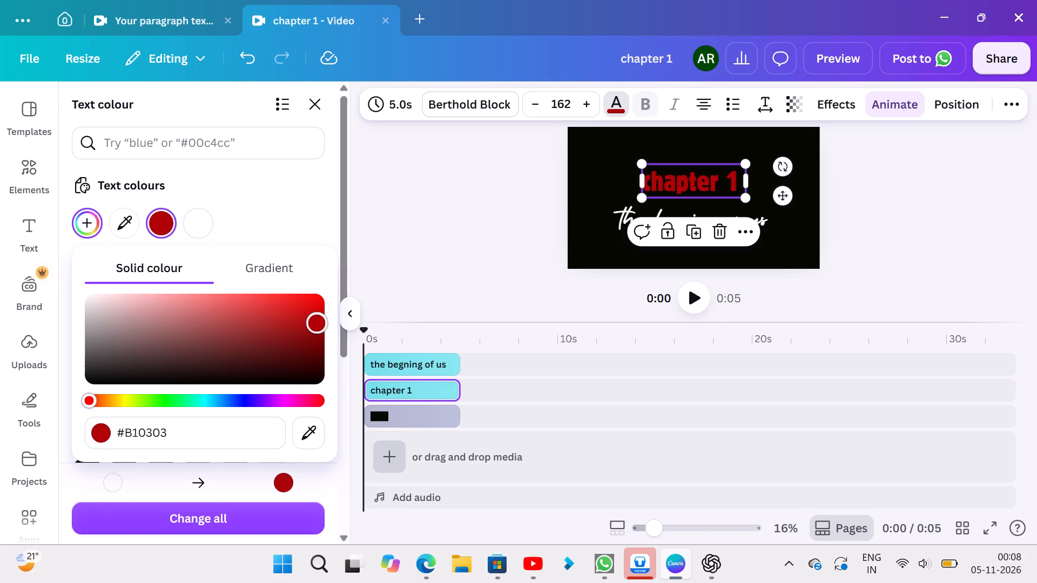
left_click_drag(321, 320, 334, 275)
left_click(876, 229)
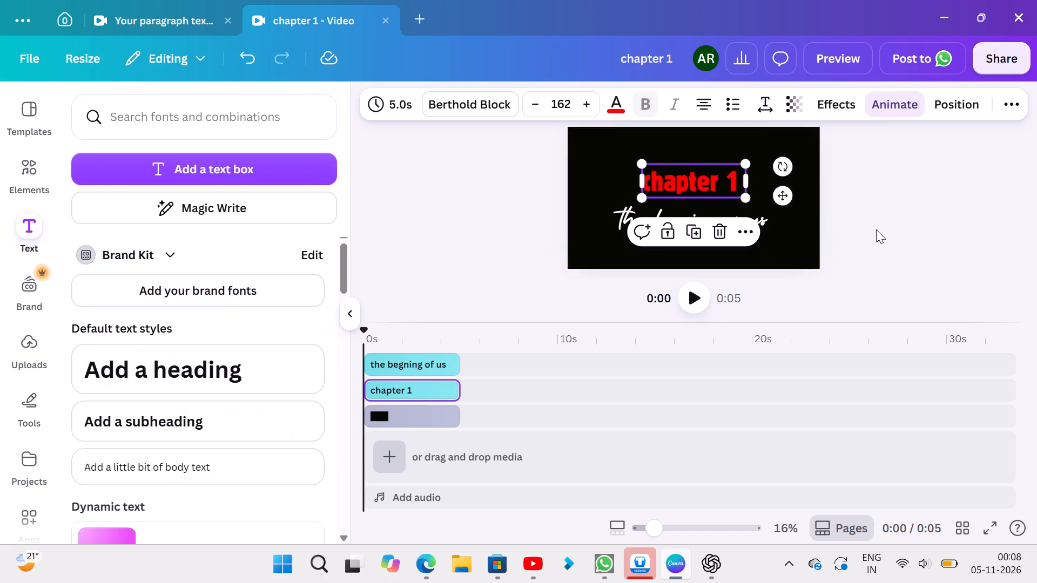
left_click(939, 207)
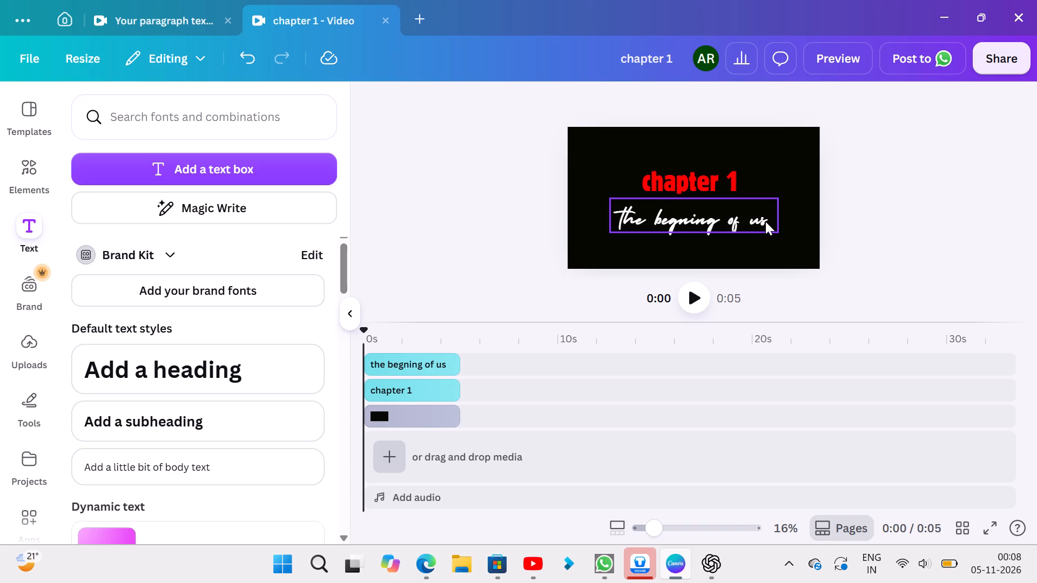
Apply the Burst animation to the "the begning of us" subtitle and set it to animate on enter only.
left_click(741, 217)
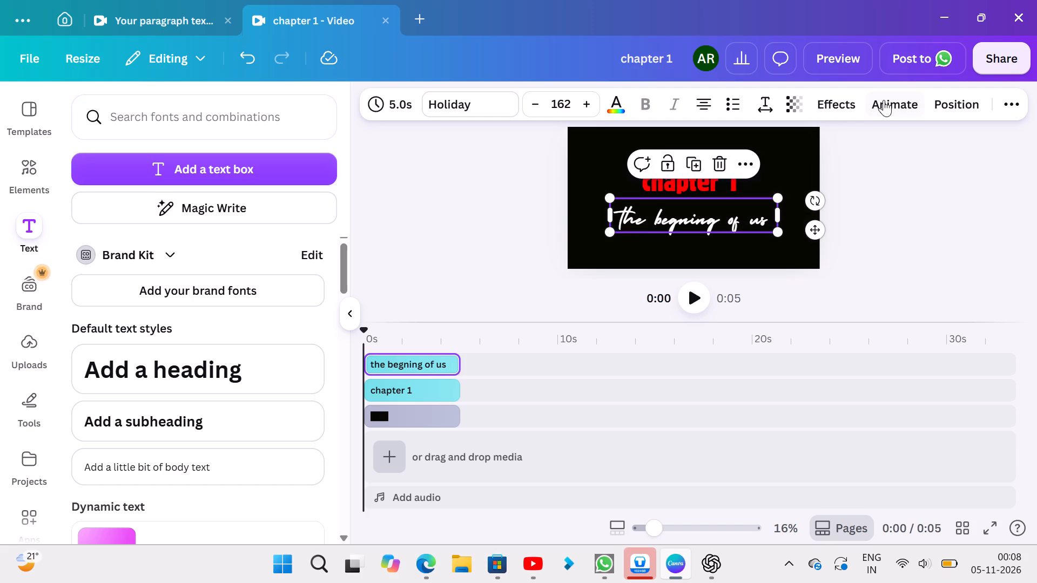
left_click(885, 100)
scroll(278, 377, "down", 1)
left_click(278, 377)
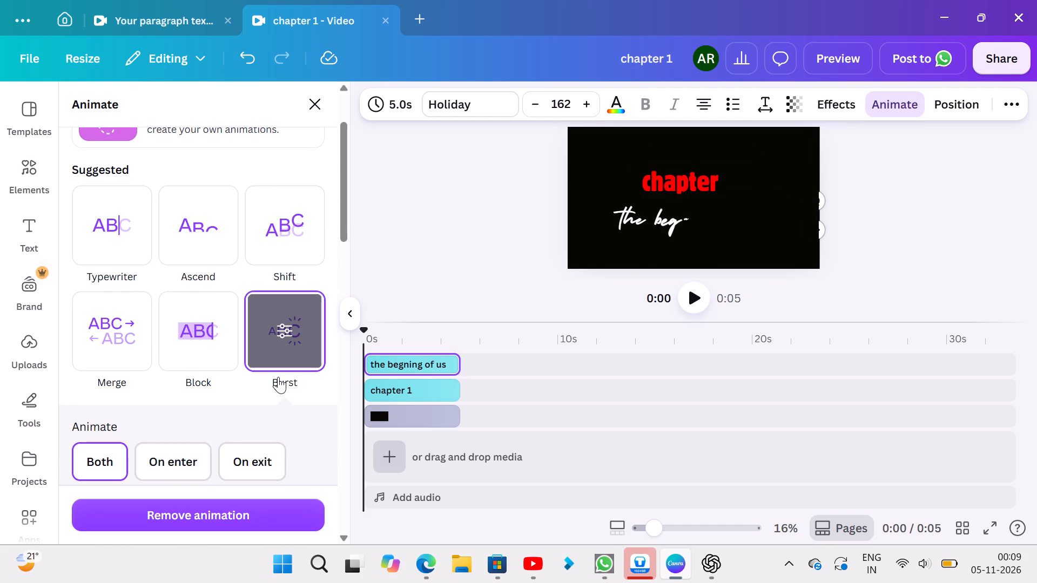
left_click(278, 377)
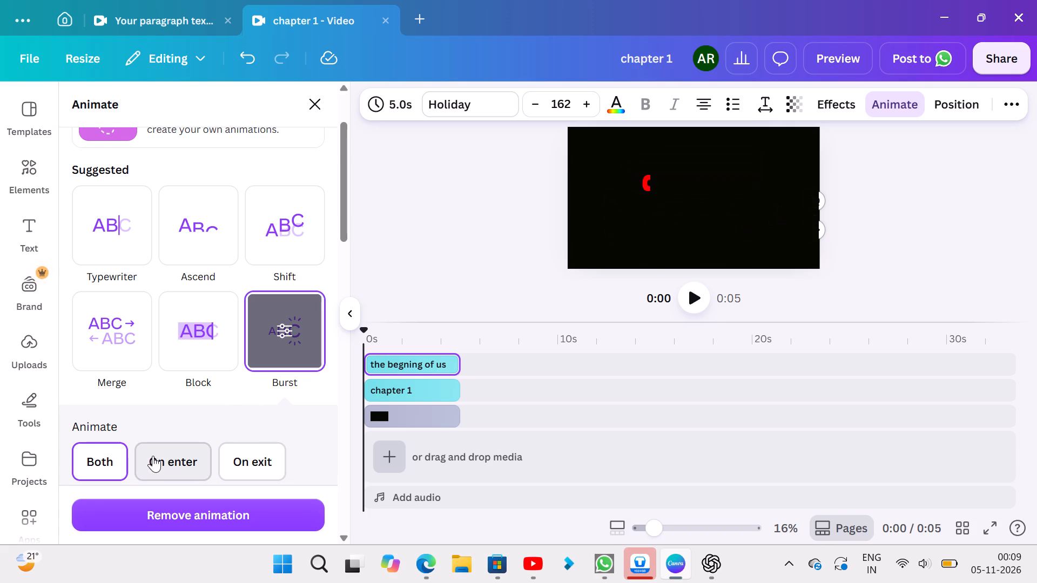
scroll(194, 433, "down", 1)
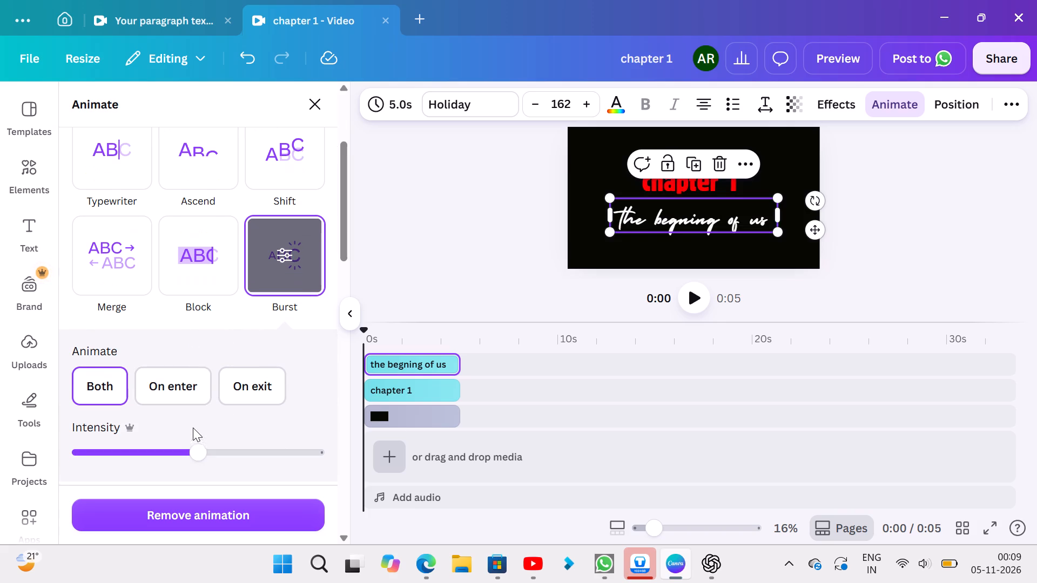
left_click(184, 394)
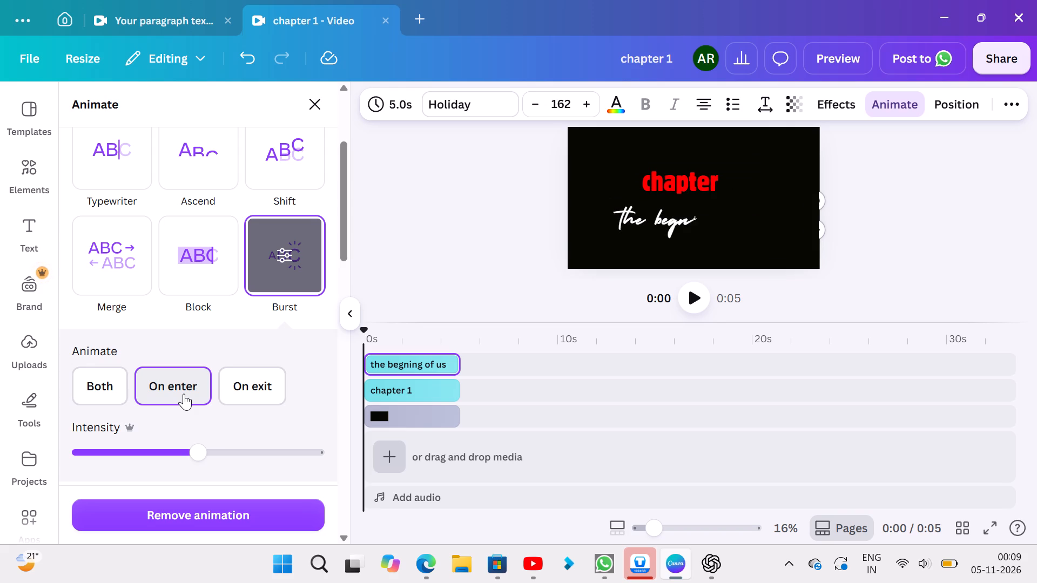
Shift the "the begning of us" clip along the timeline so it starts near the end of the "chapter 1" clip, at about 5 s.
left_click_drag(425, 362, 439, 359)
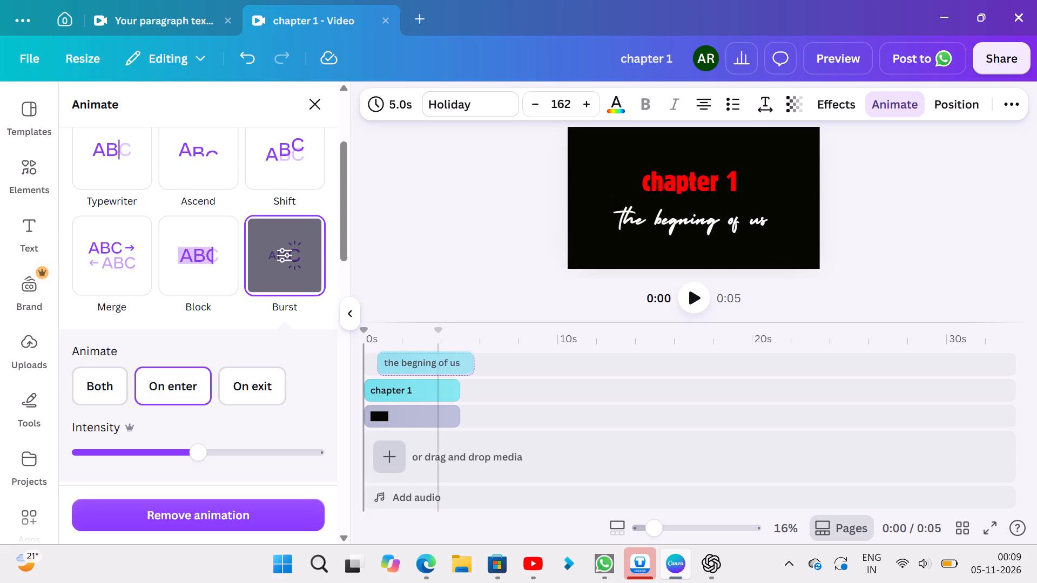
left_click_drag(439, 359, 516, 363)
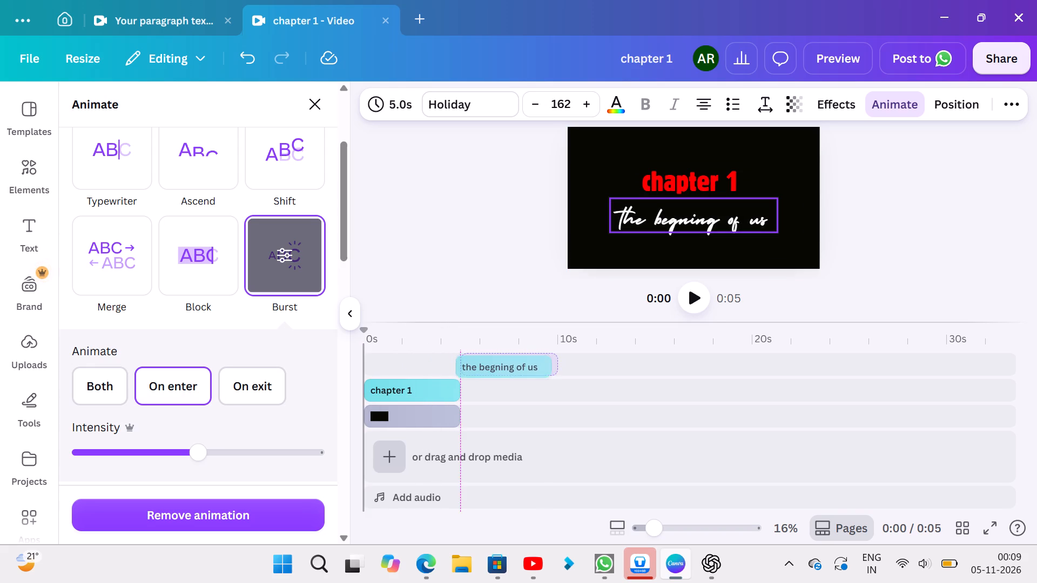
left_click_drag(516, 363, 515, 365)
Shorten the "chapter 1" text clip on the timeline to 2.0 s.
left_click(418, 384)
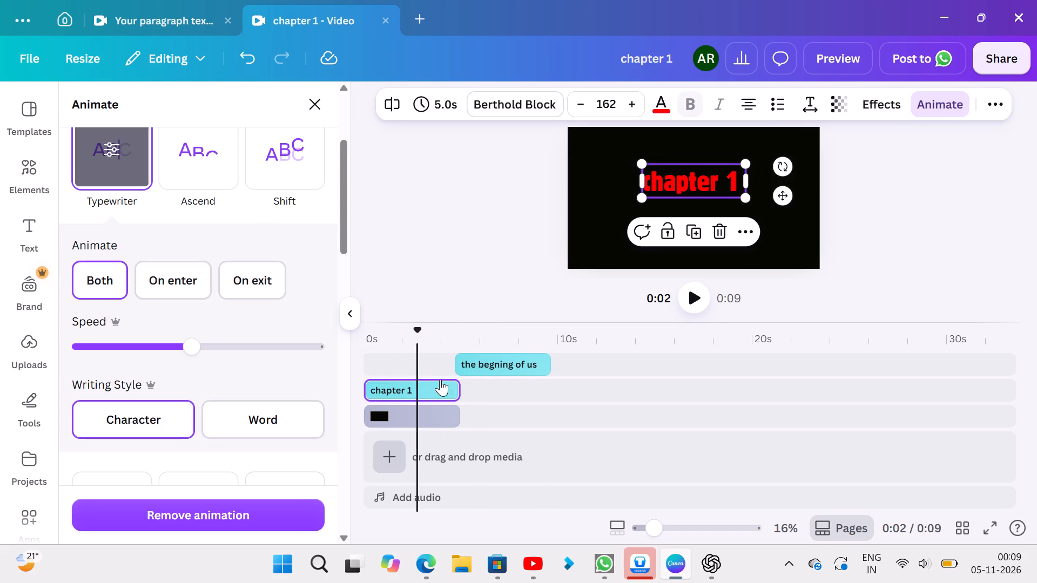
left_click_drag(456, 391, 440, 395)
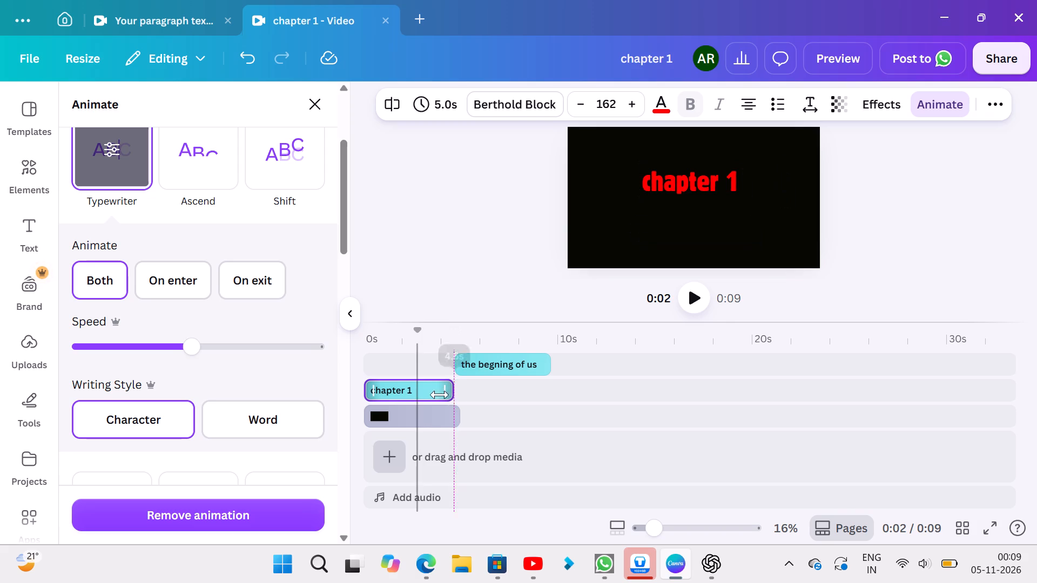
left_click_drag(440, 395, 410, 399)
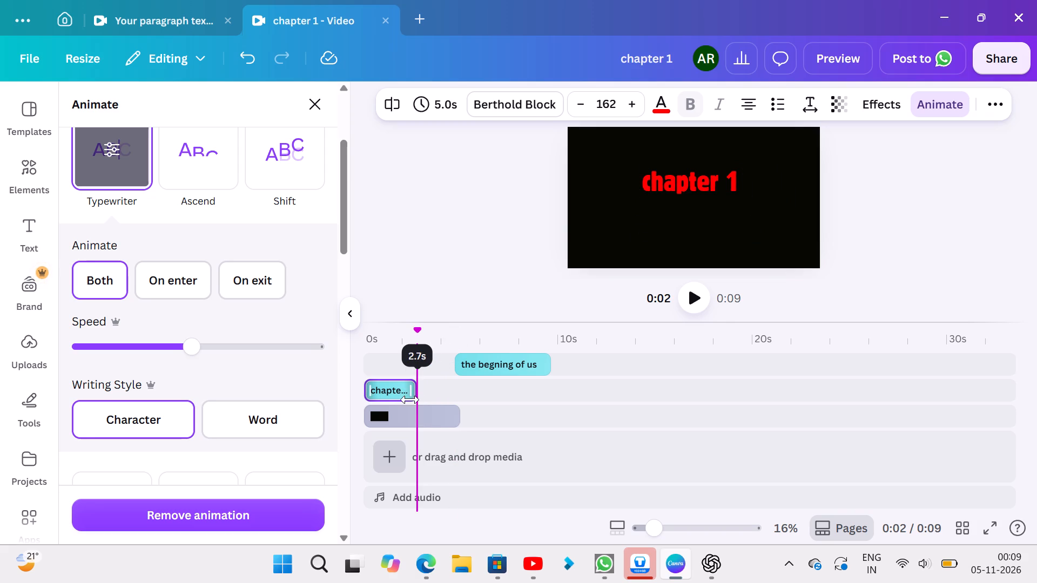
left_click_drag(410, 399, 392, 423)
left_click(392, 391)
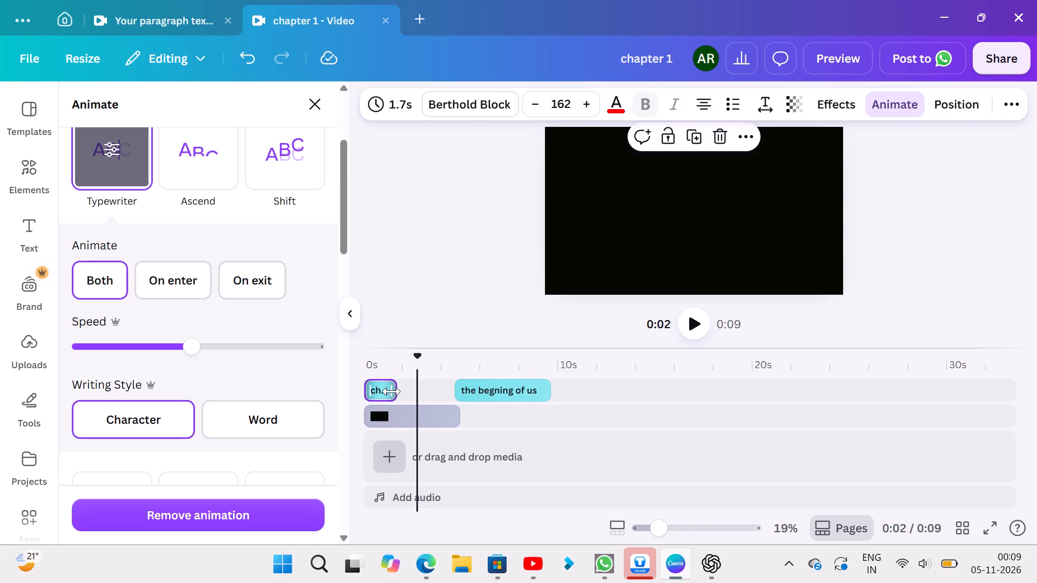
left_click(392, 391)
left_click_drag(395, 391, 399, 391)
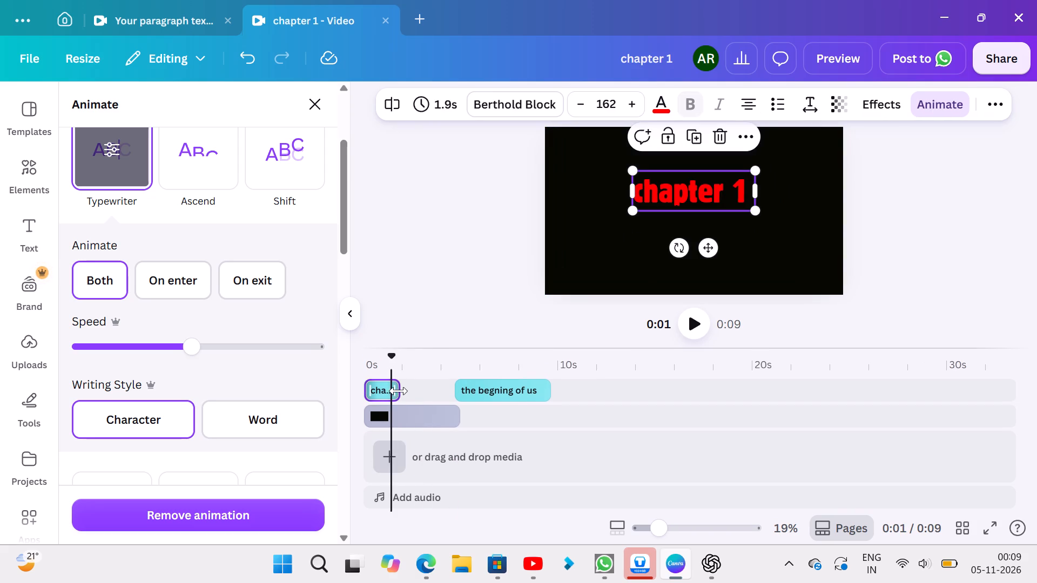
left_click_drag(399, 391, 402, 390)
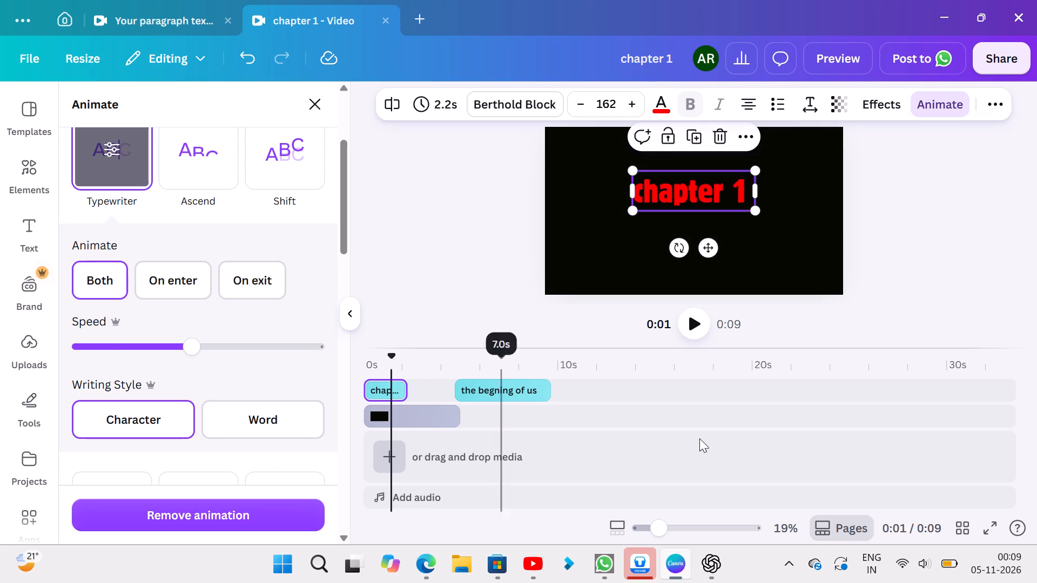
left_click_drag(406, 387, 411, 388)
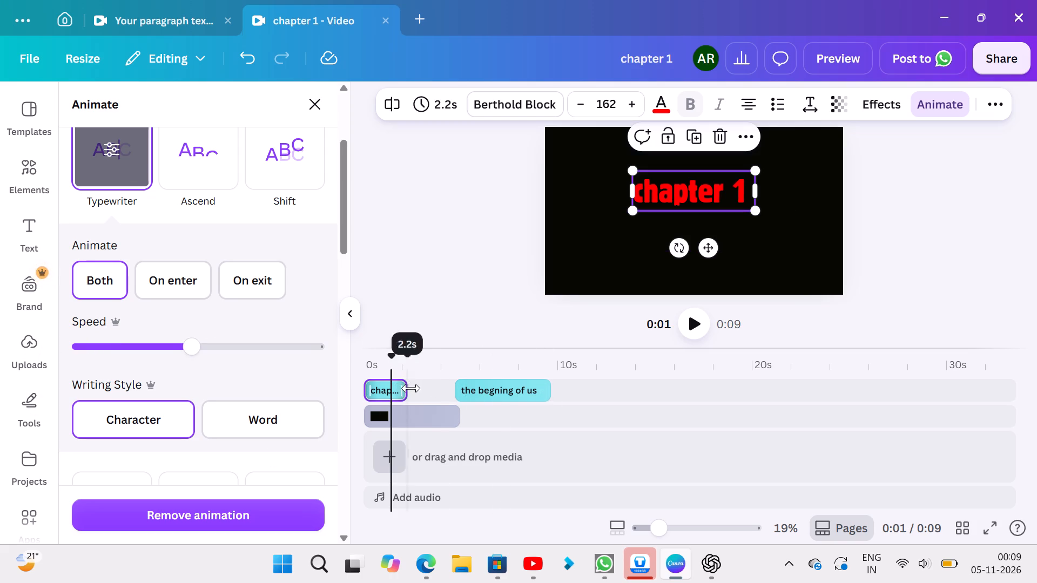
left_click_drag(411, 388, 404, 389)
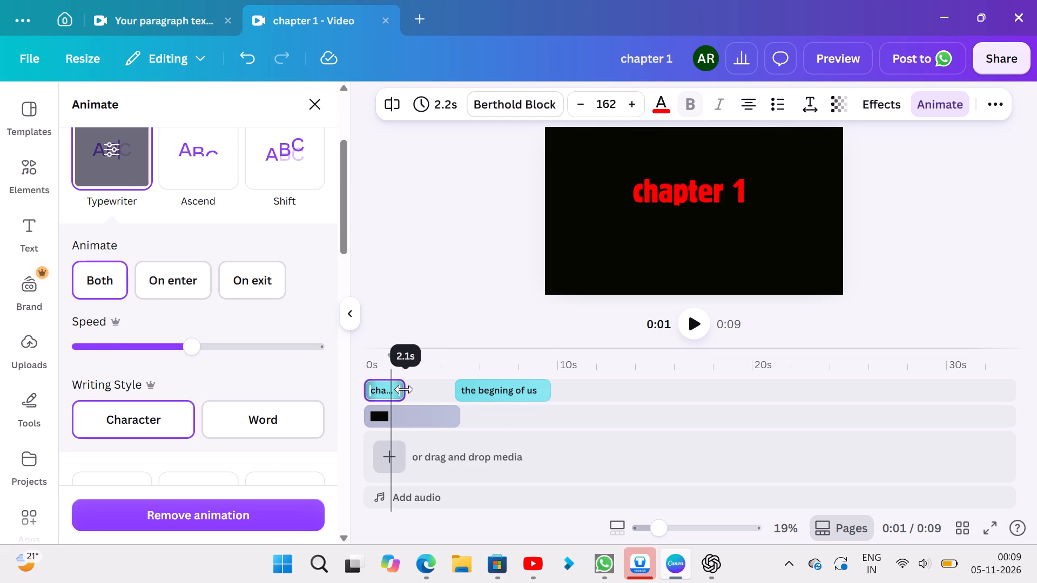
left_click_drag(404, 389, 401, 390)
Move the "the begning of us" clip earlier so it starts directly after the "chapter 1" clip, at about 2 s.
left_click(523, 382)
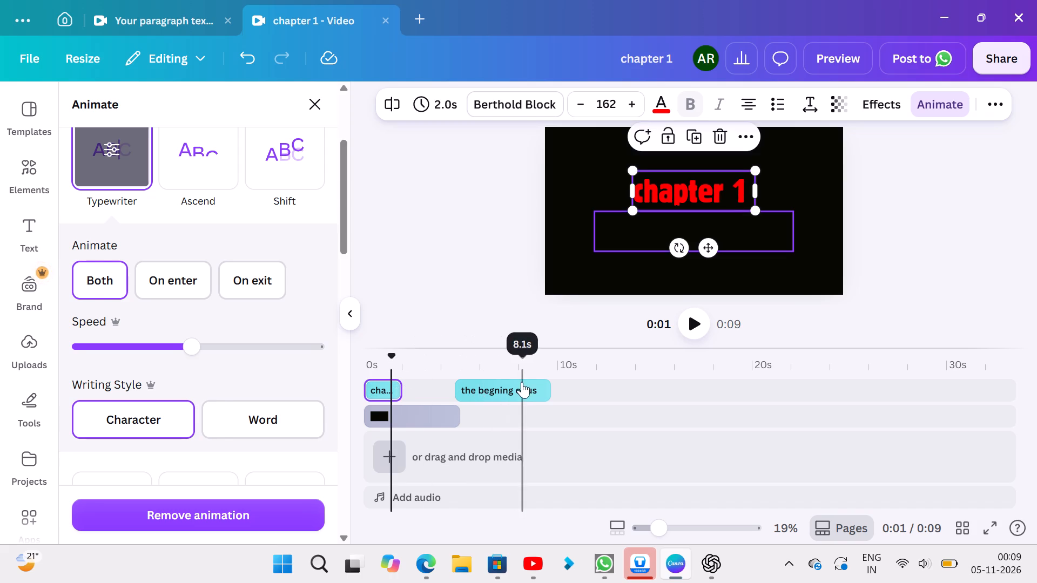
left_click_drag(472, 387, 425, 391)
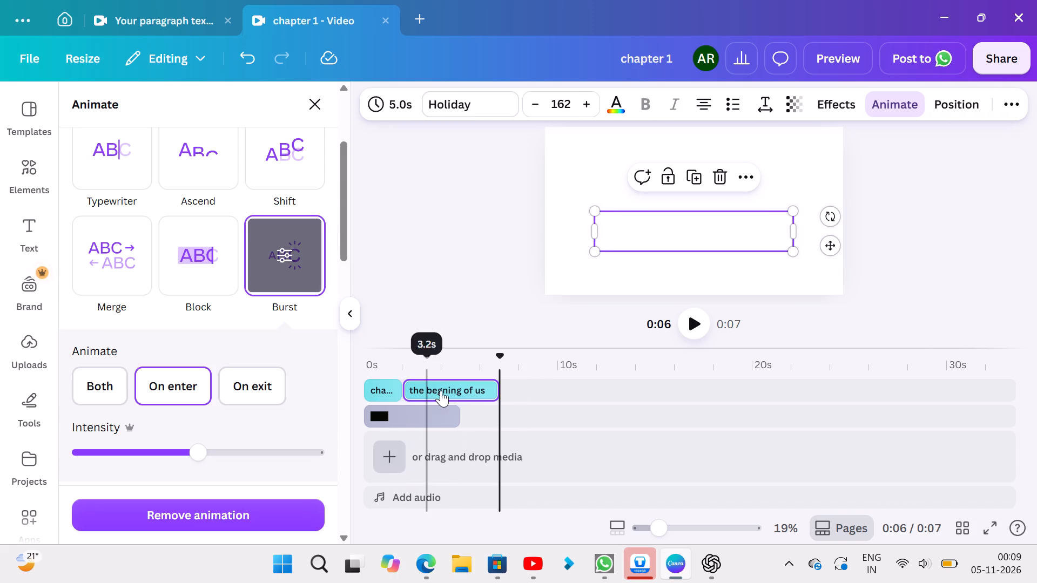
left_click(447, 385)
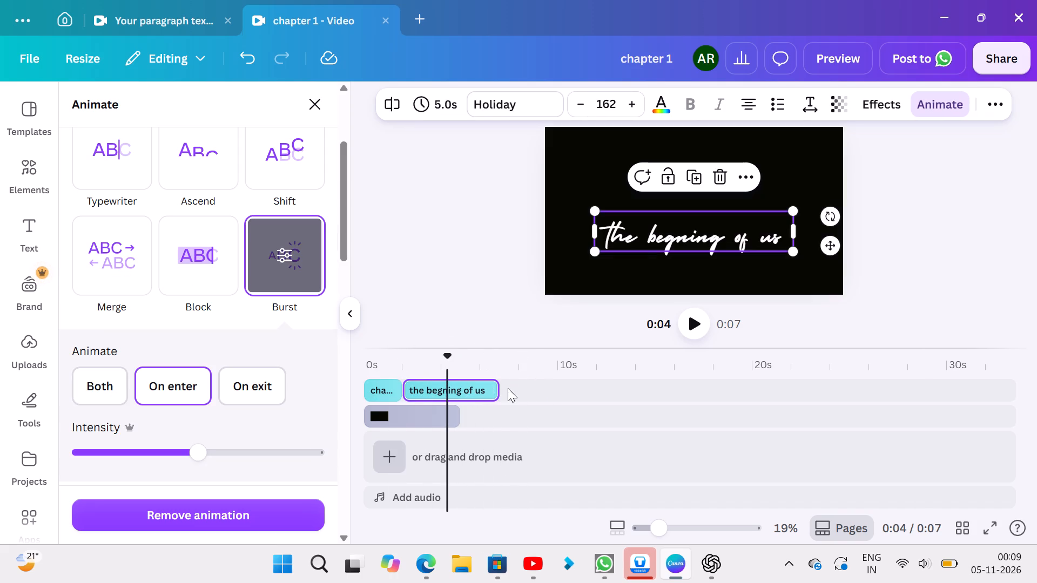
Extend the black background clip to 7.0 s so it ends together with the "the begning of us" clip.
left_click(430, 410)
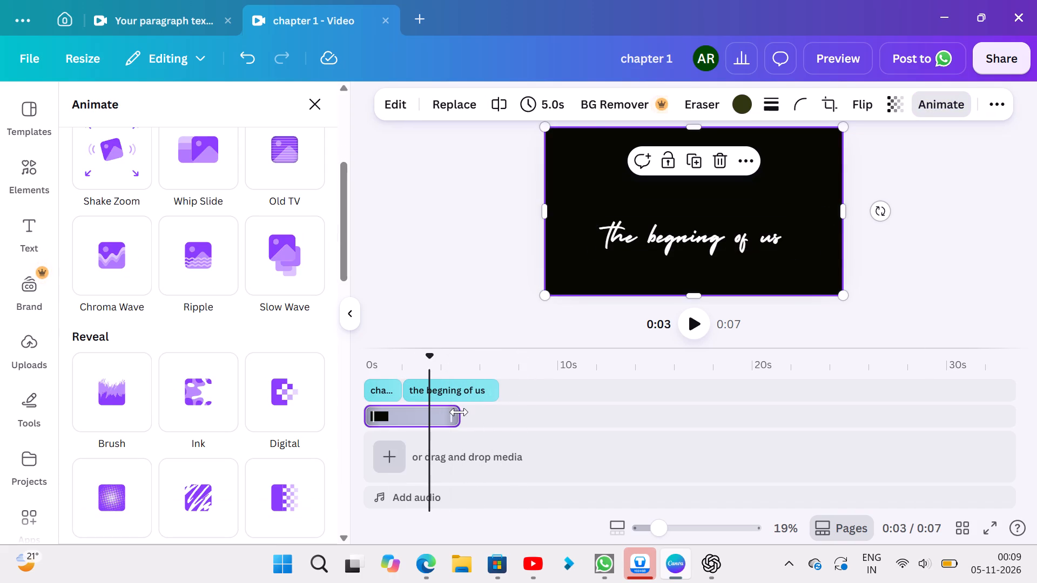
left_click_drag(459, 412, 497, 410)
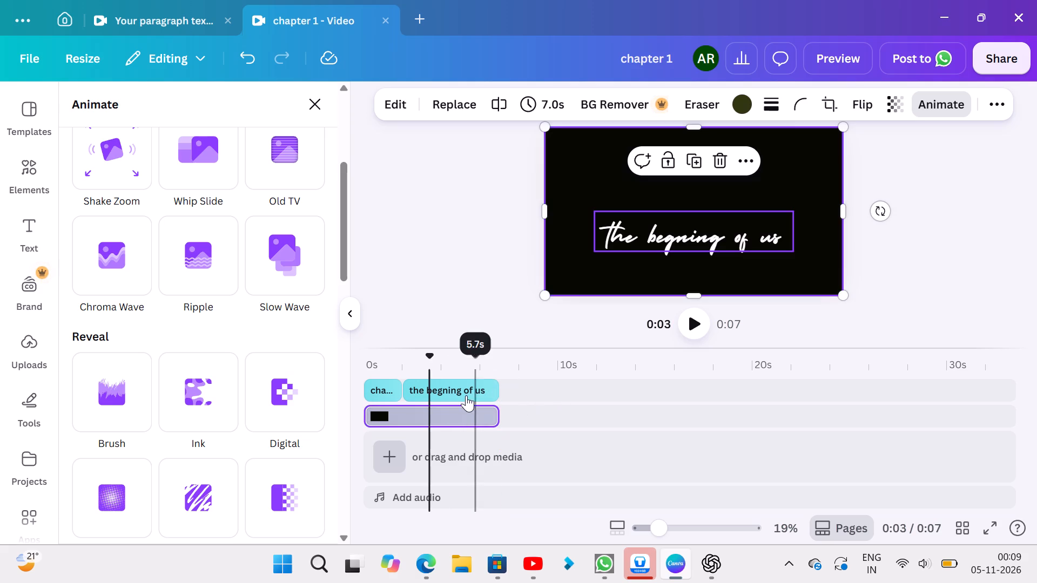
Shorten the "the begning of us" clip to 2.0 s and play back the video to check the timing.
left_click(447, 387)
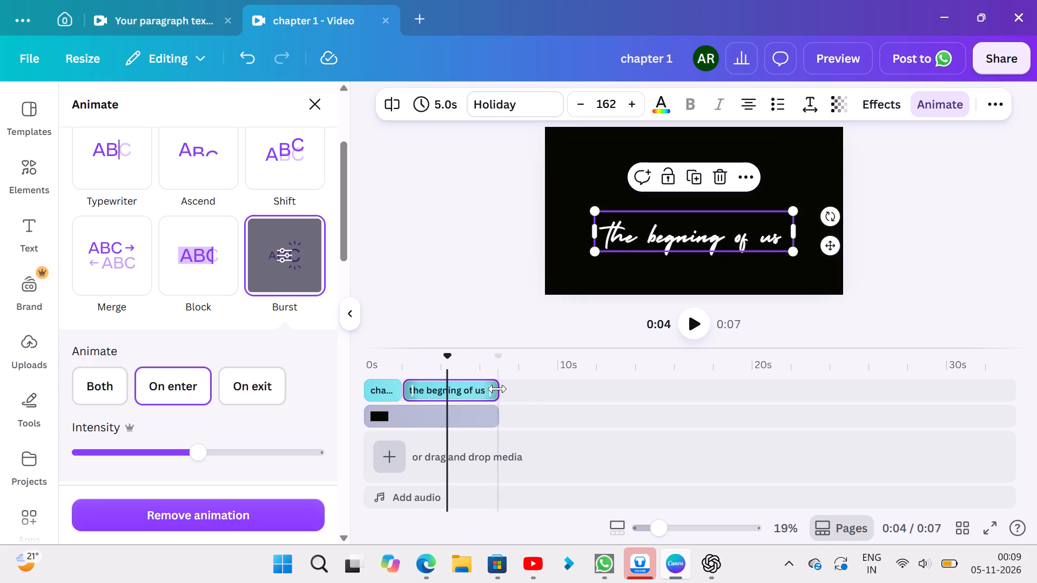
left_click_drag(497, 389, 451, 398)
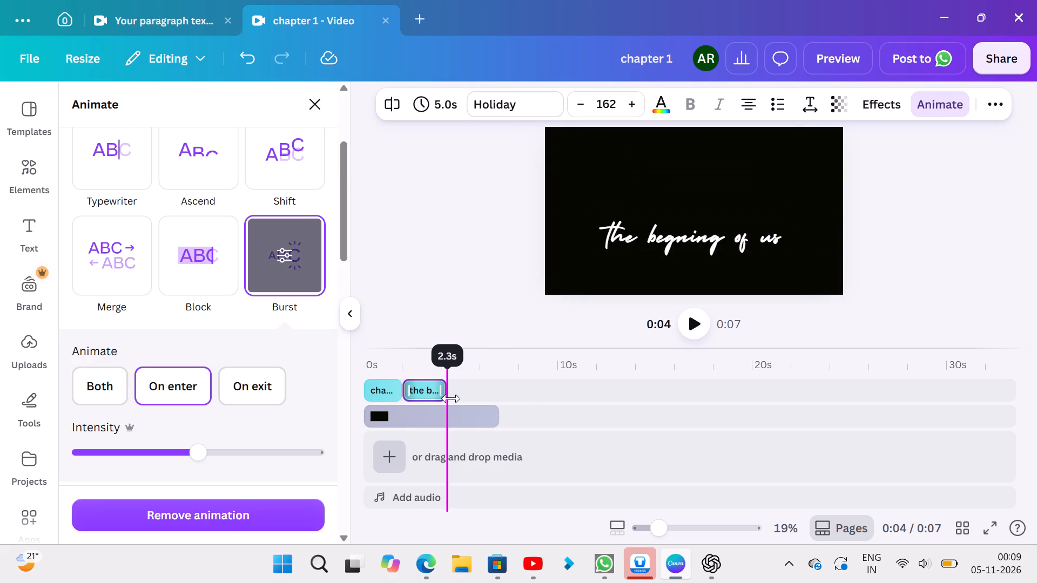
left_click_drag(451, 398, 442, 401)
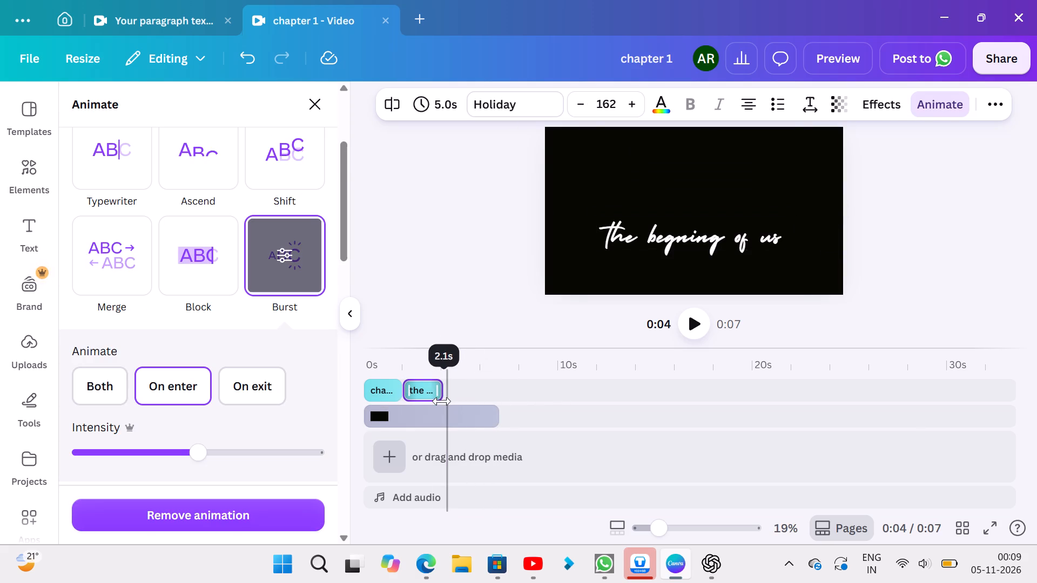
left_click_drag(442, 401, 439, 403)
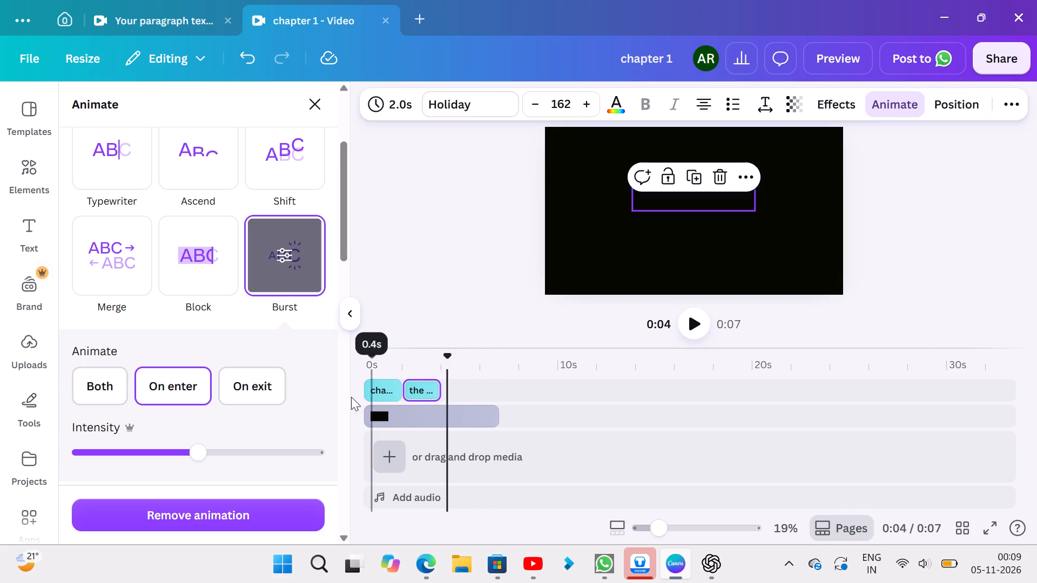
left_click(369, 391)
key("space")
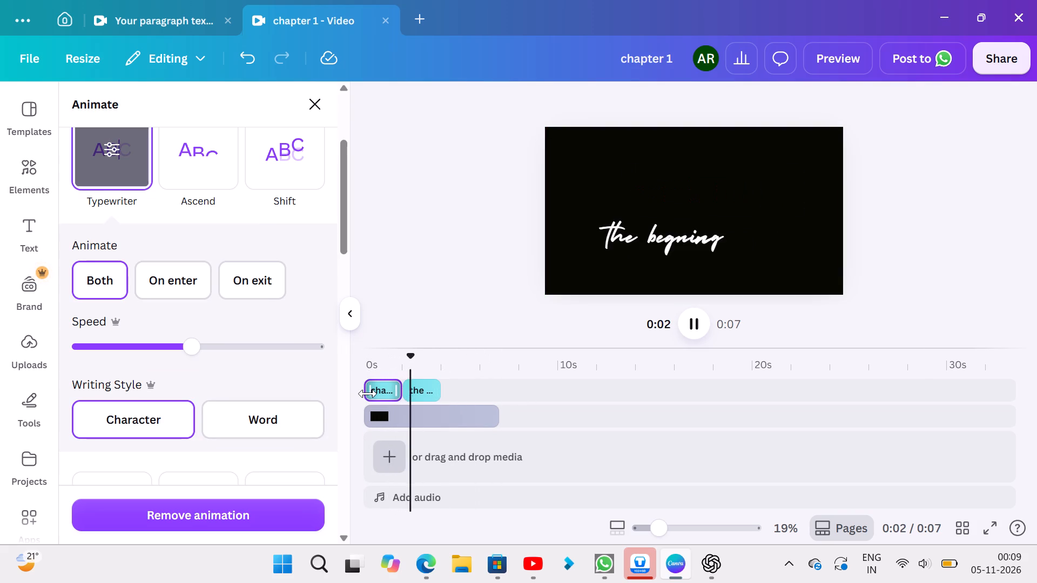
Extend the "chapter 1" clip to 4.0 s so it ends with the subtitle clip, and play the video back from the start.
left_click(432, 385)
left_click(395, 391)
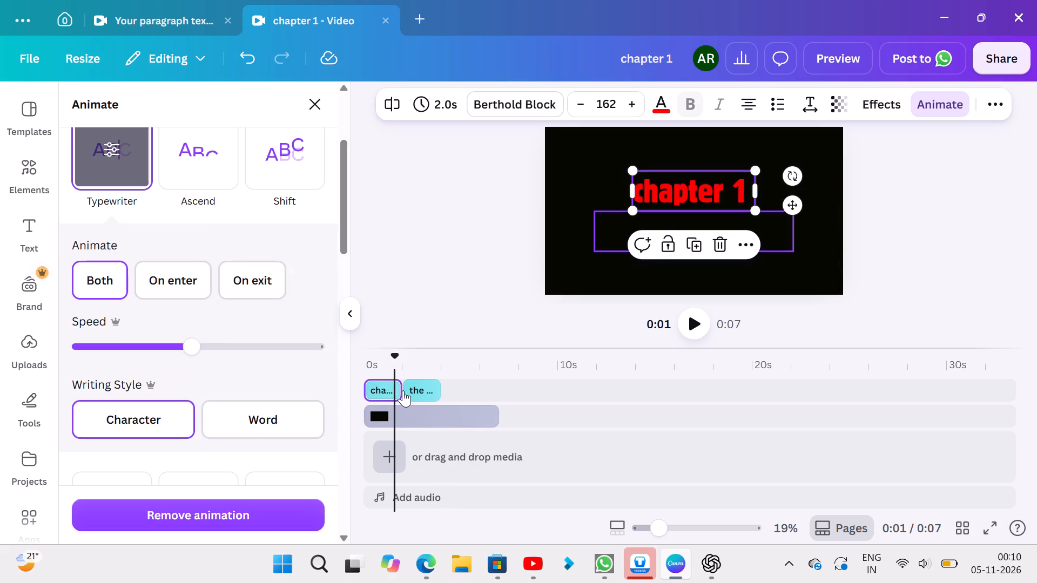
left_click_drag(401, 391, 440, 389)
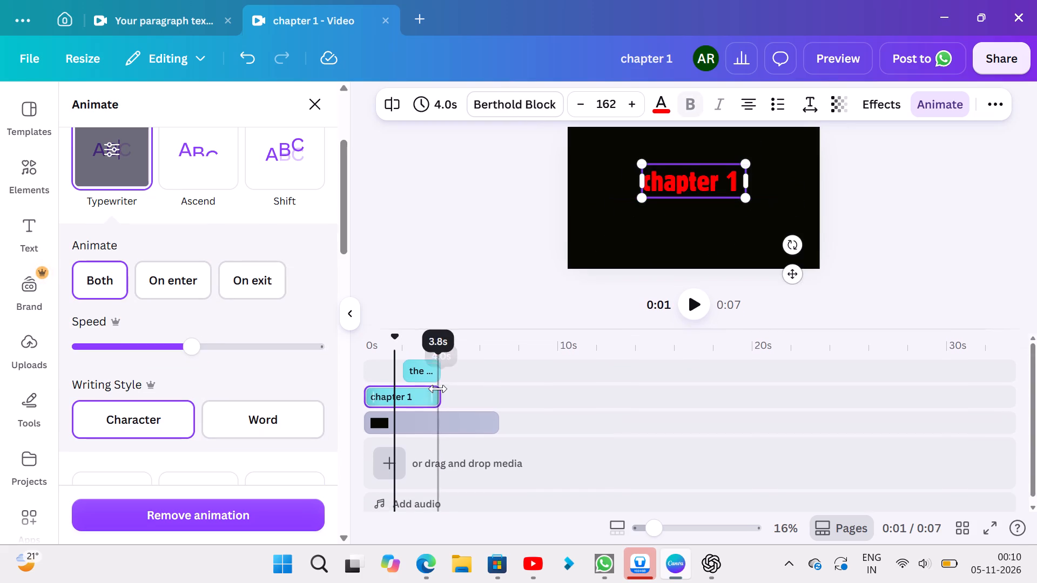
left_click(368, 365)
key("space")
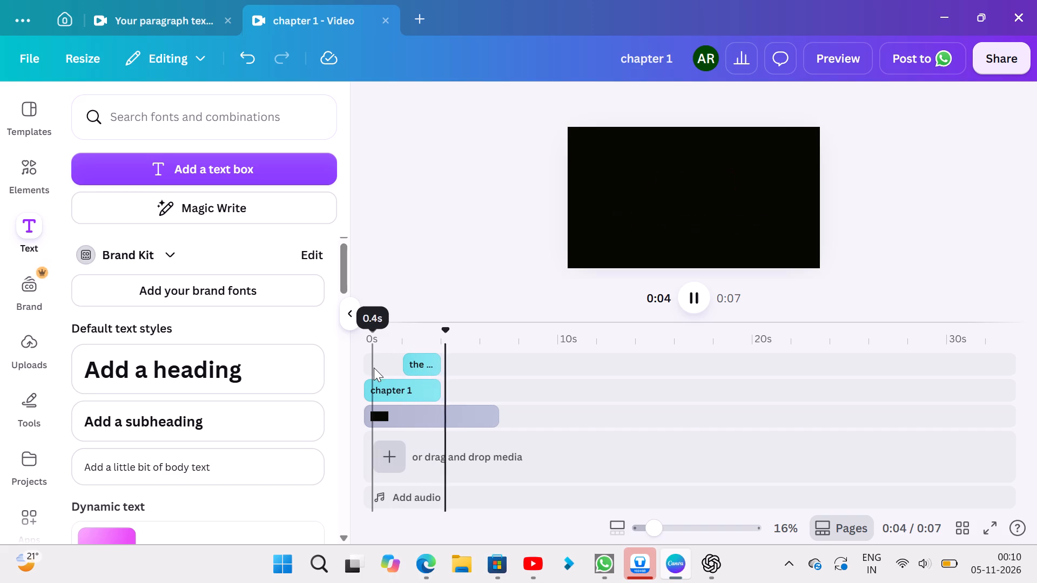
left_click(490, 369)
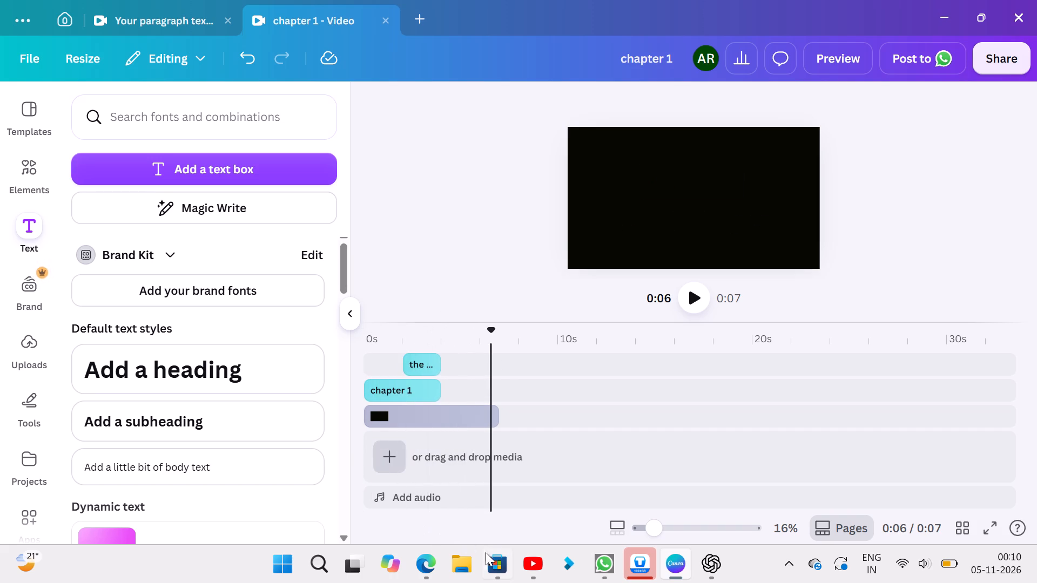
Switch to YouTube, look through the songs in the My Mix playlist, and return to the Canva video.
left_click(537, 568)
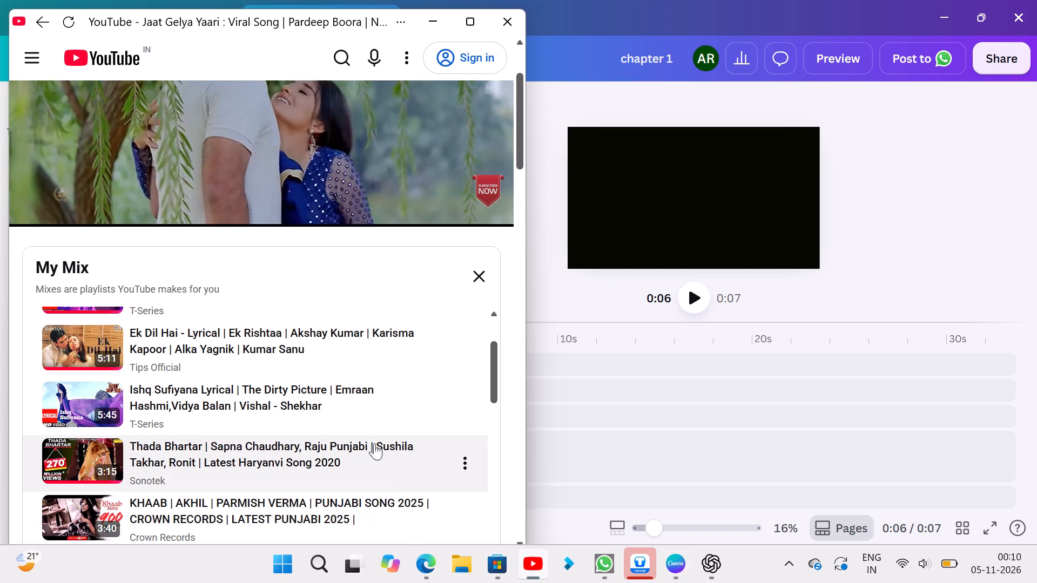
scroll(374, 443, "down", 3)
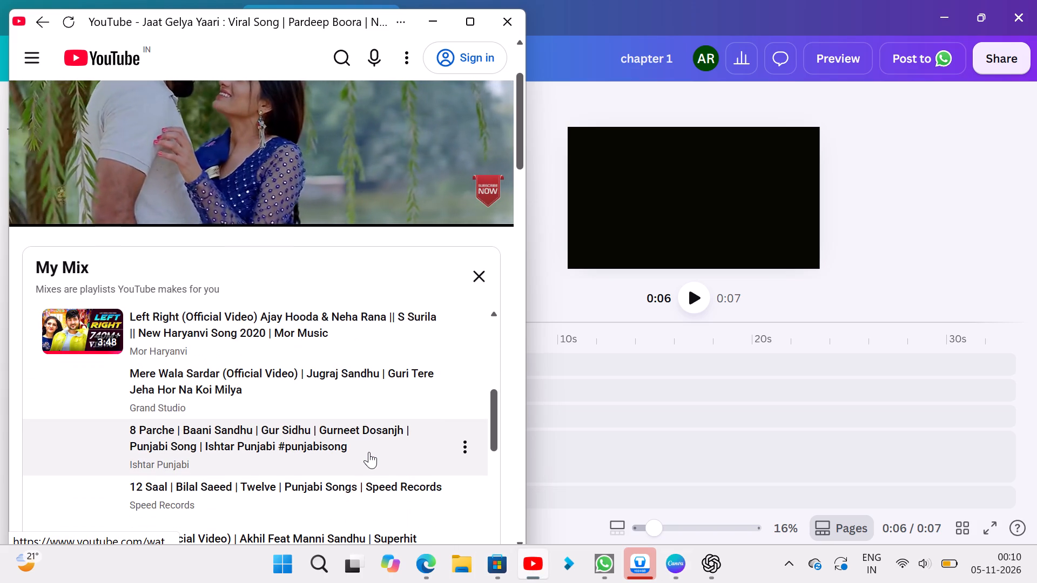
scroll(369, 452, "down", 2)
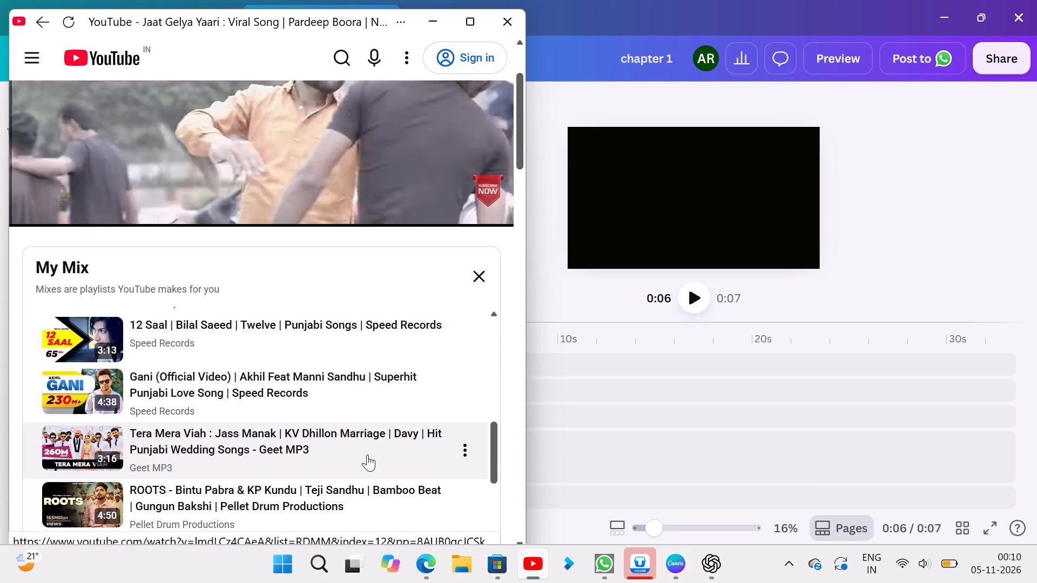
scroll(367, 455, "down", 2)
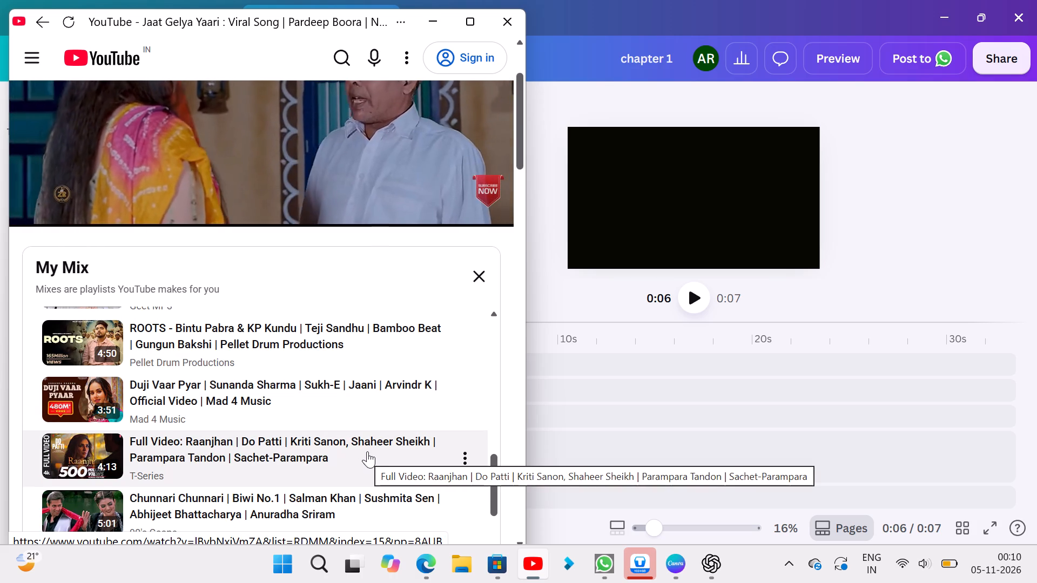
scroll(374, 438, "down", 2)
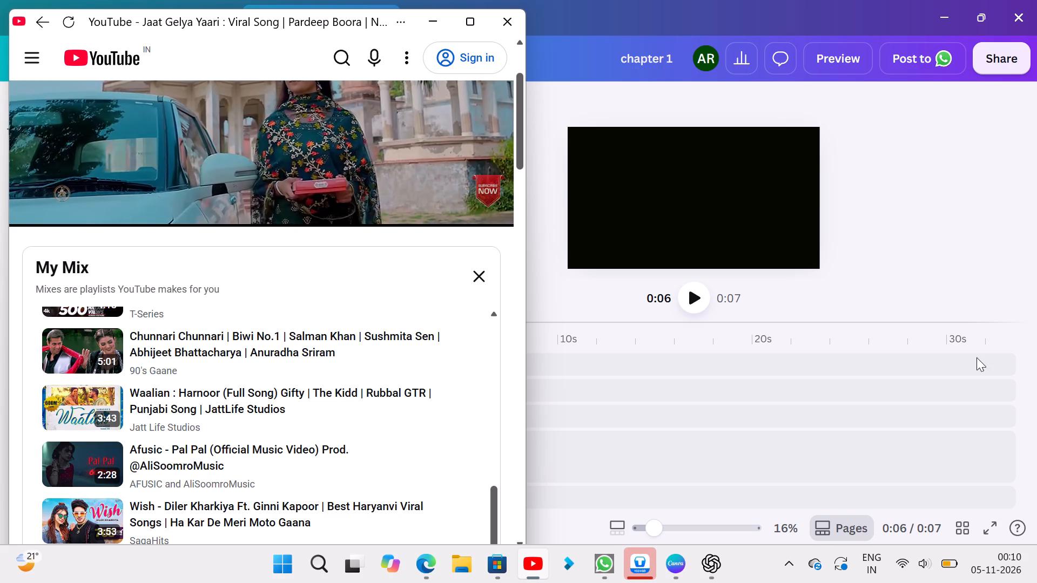
left_click(944, 269)
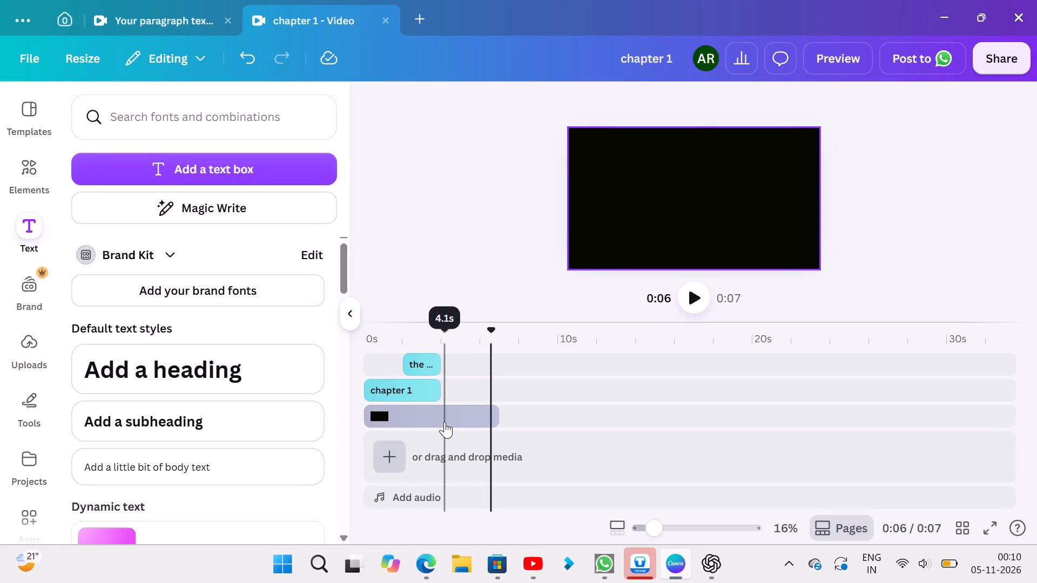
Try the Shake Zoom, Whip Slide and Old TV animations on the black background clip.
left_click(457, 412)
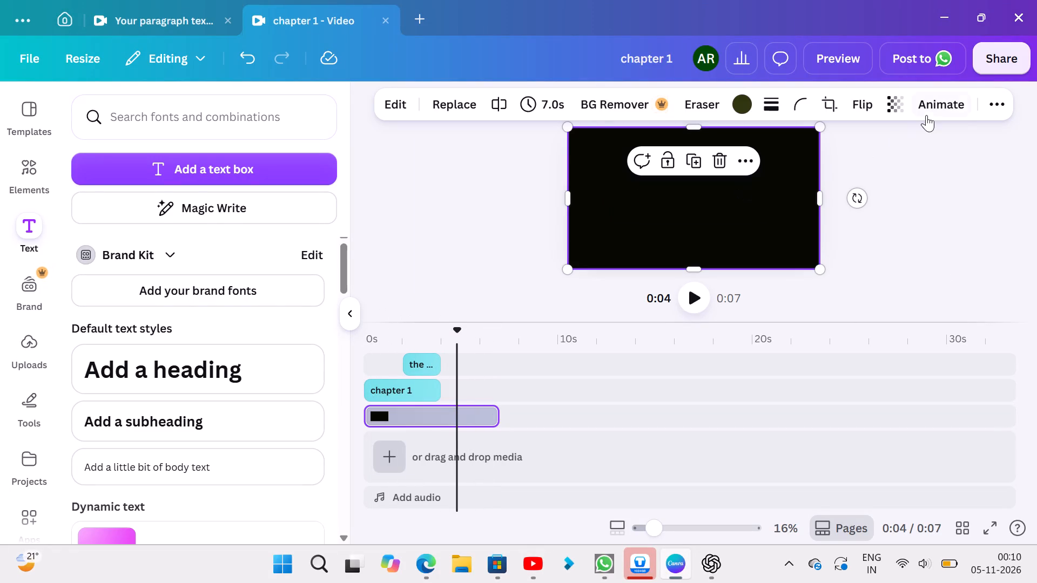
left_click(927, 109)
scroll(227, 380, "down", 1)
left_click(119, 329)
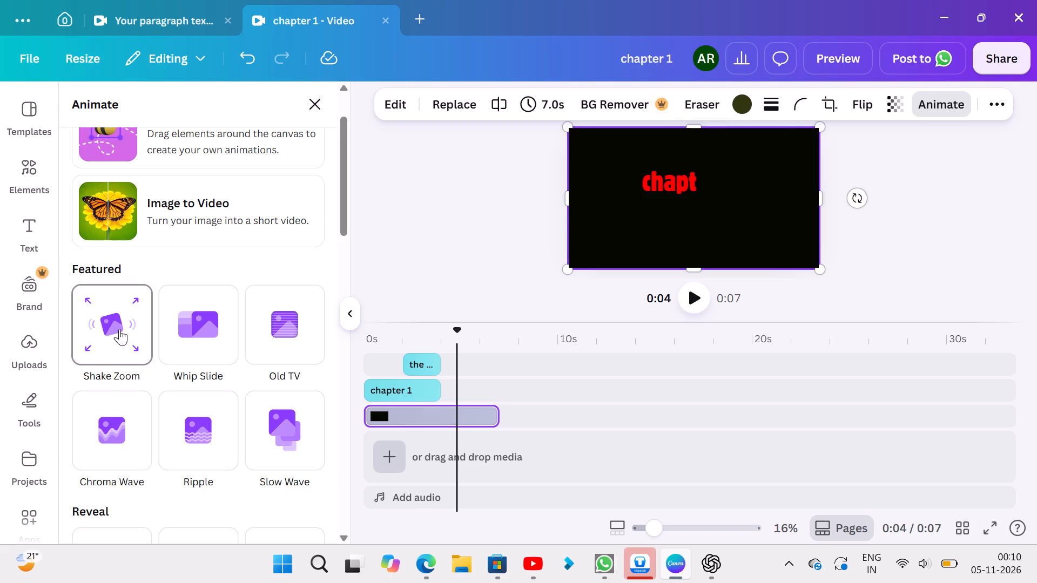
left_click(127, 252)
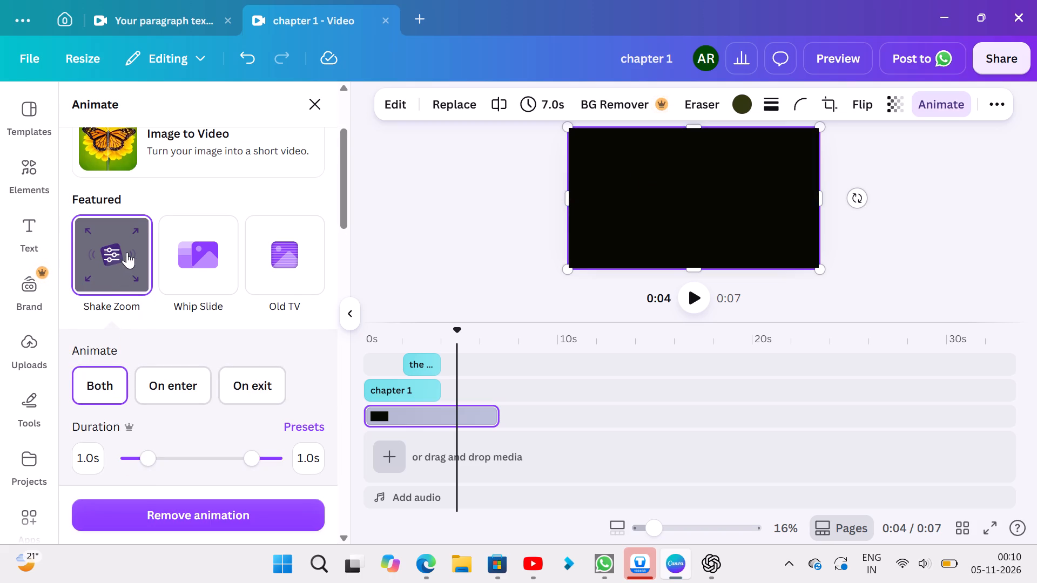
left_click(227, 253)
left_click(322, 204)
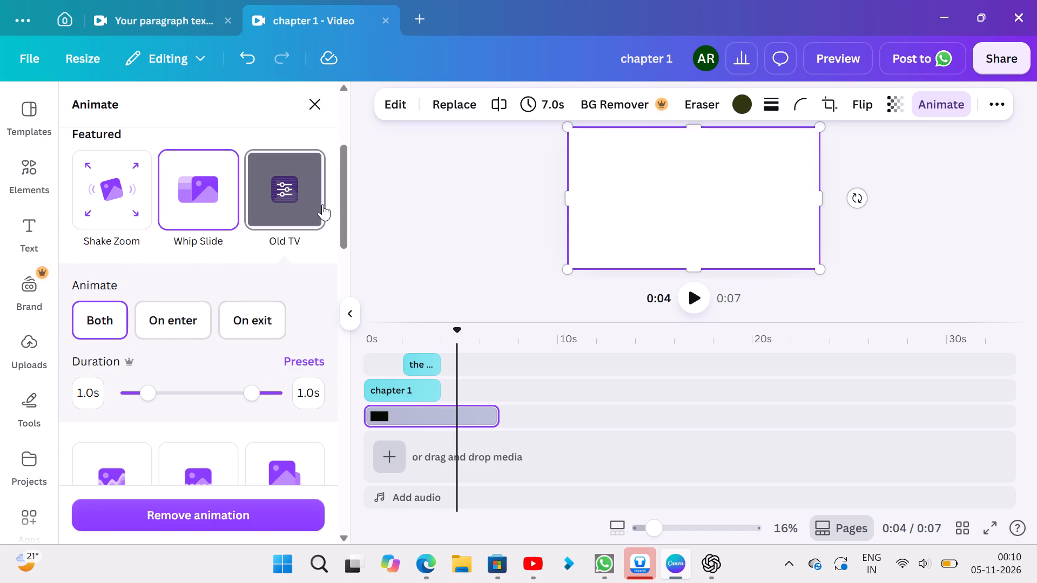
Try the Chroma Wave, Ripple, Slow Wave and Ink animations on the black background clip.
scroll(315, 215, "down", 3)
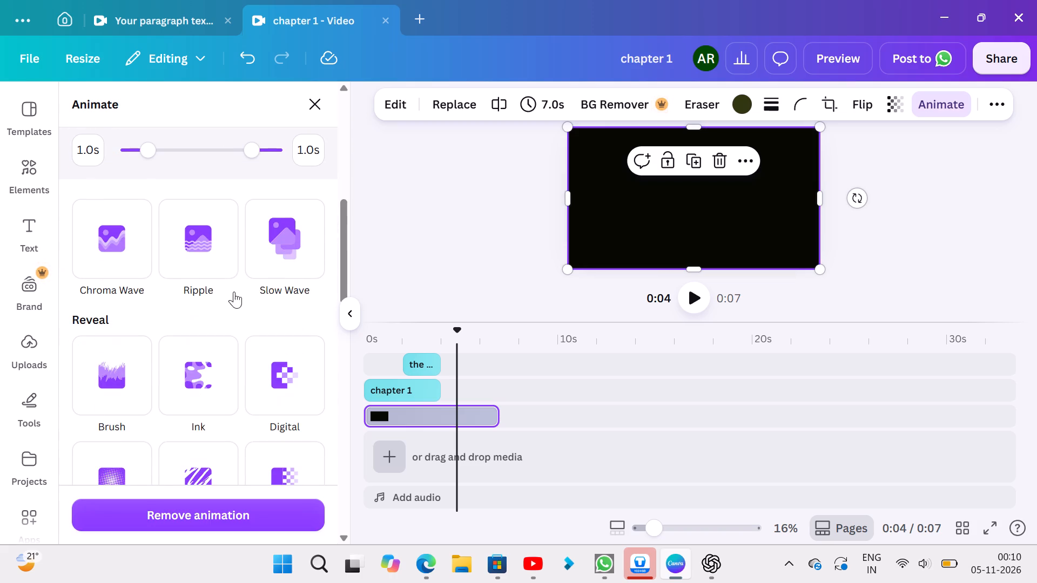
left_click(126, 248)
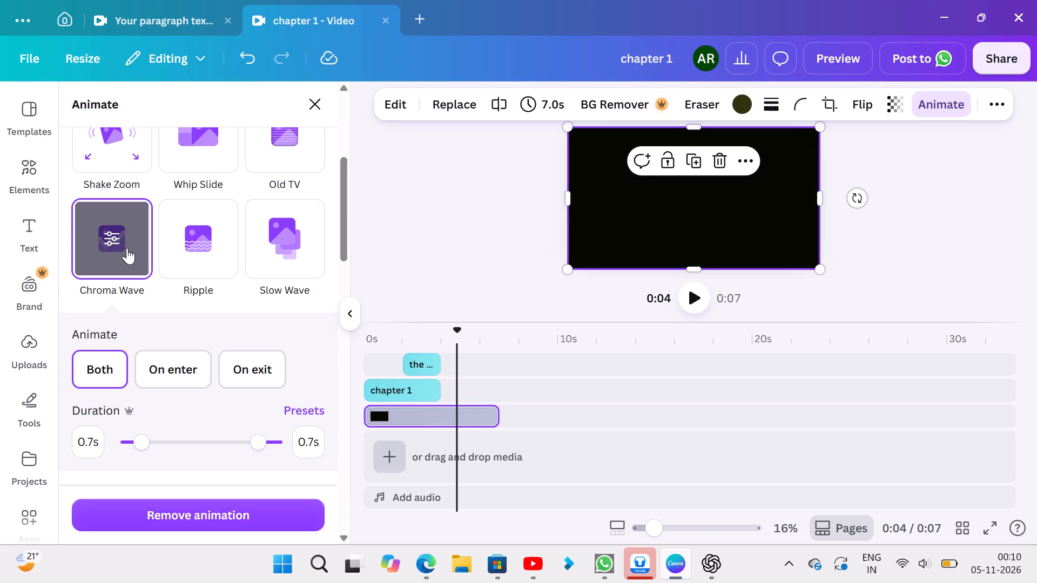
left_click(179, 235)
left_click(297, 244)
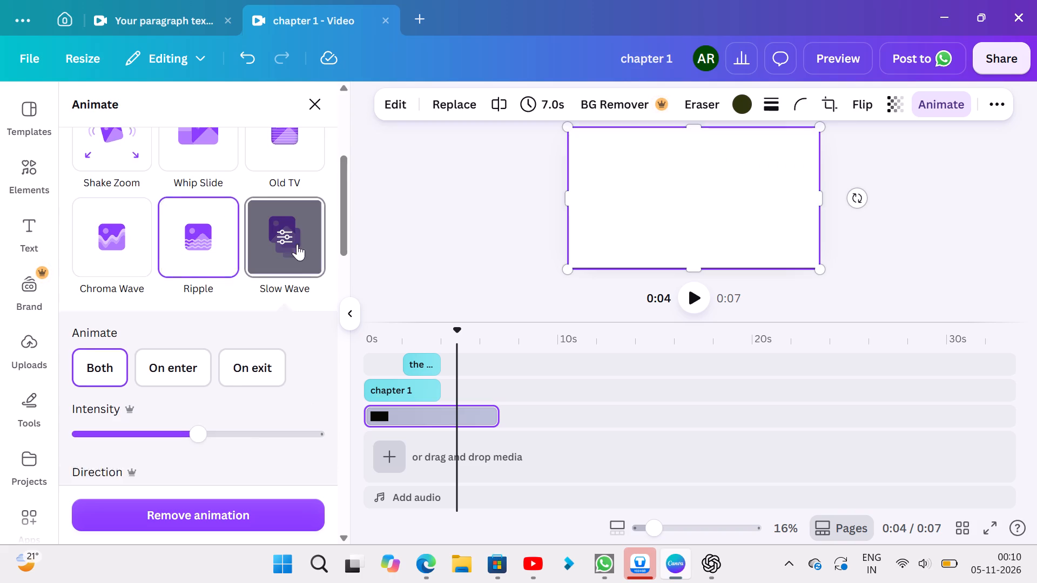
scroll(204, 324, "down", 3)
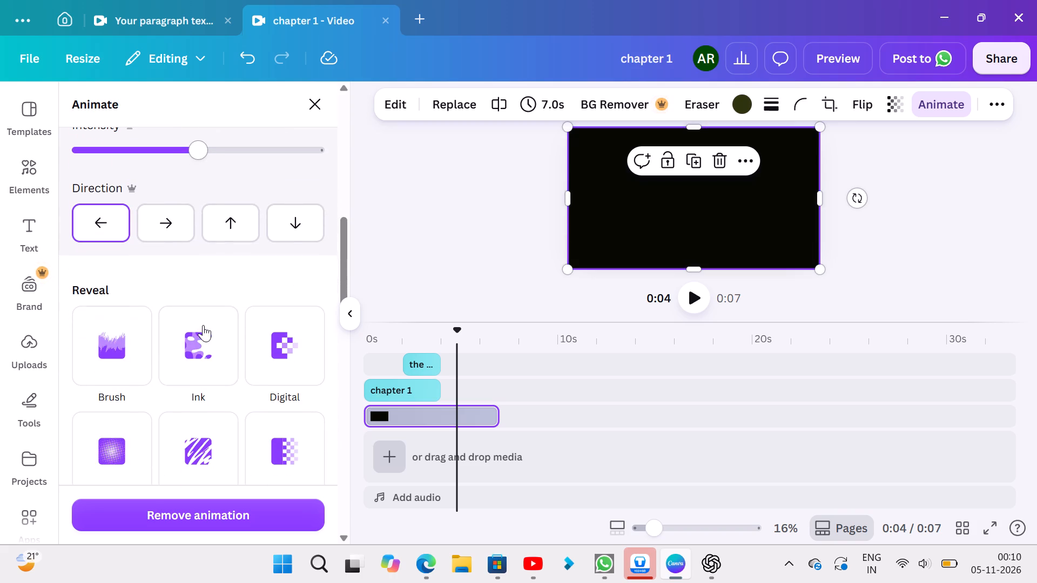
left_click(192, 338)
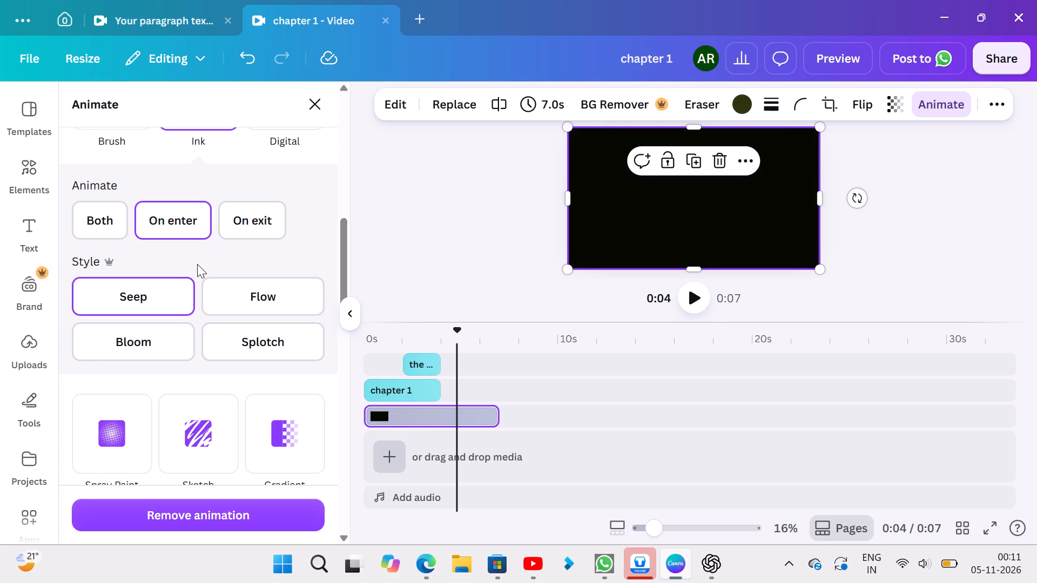
Look through the Featured, Reveal and General animations available for the black background clip.
scroll(197, 264, "up", 12)
scroll(196, 268, "down", 3)
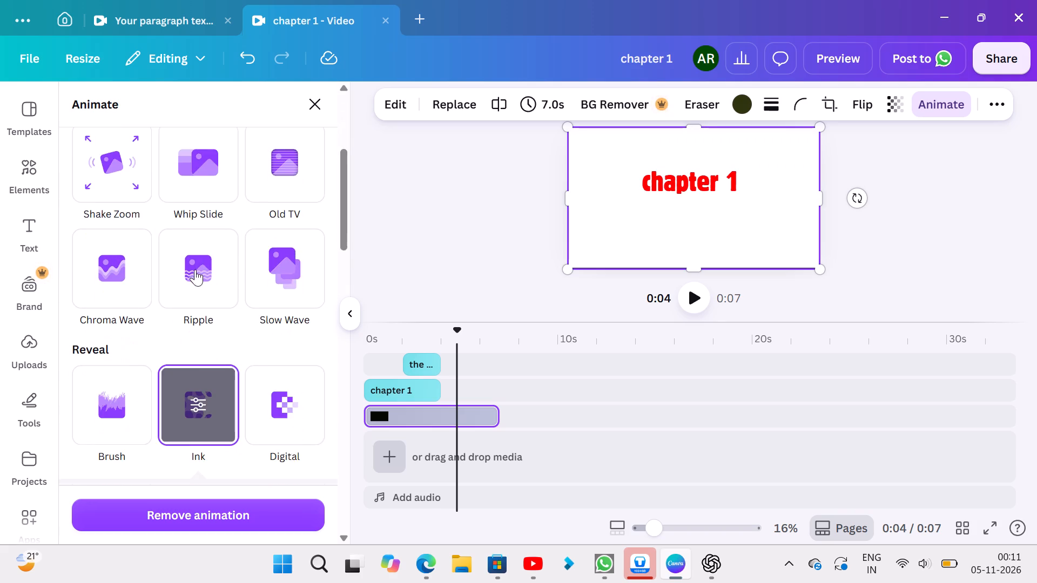
scroll(195, 270, "down", 9)
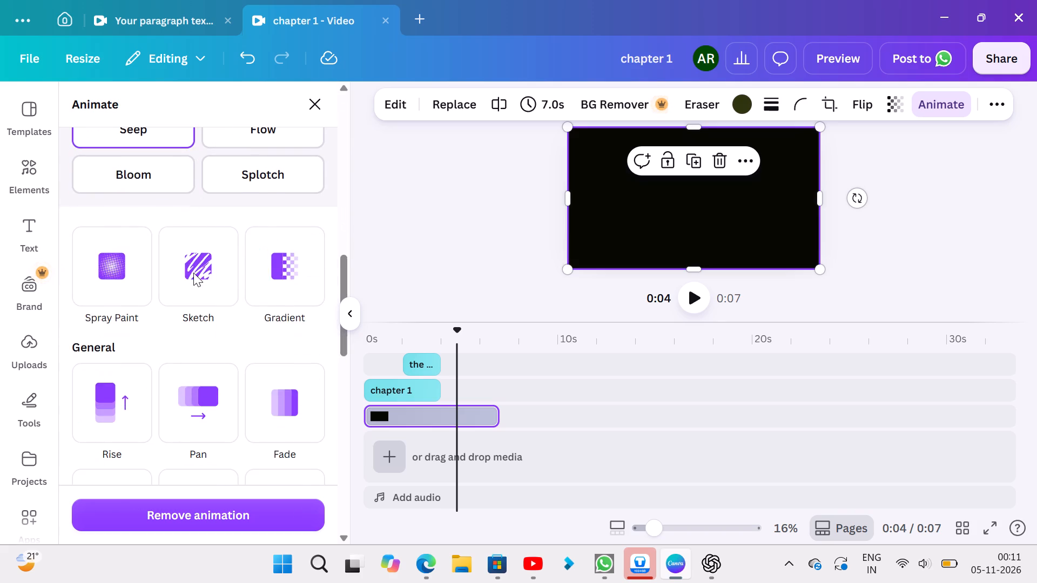
scroll(193, 273, "down", 3)
scroll(193, 273, "up", 14)
scroll(193, 273, "down", 2)
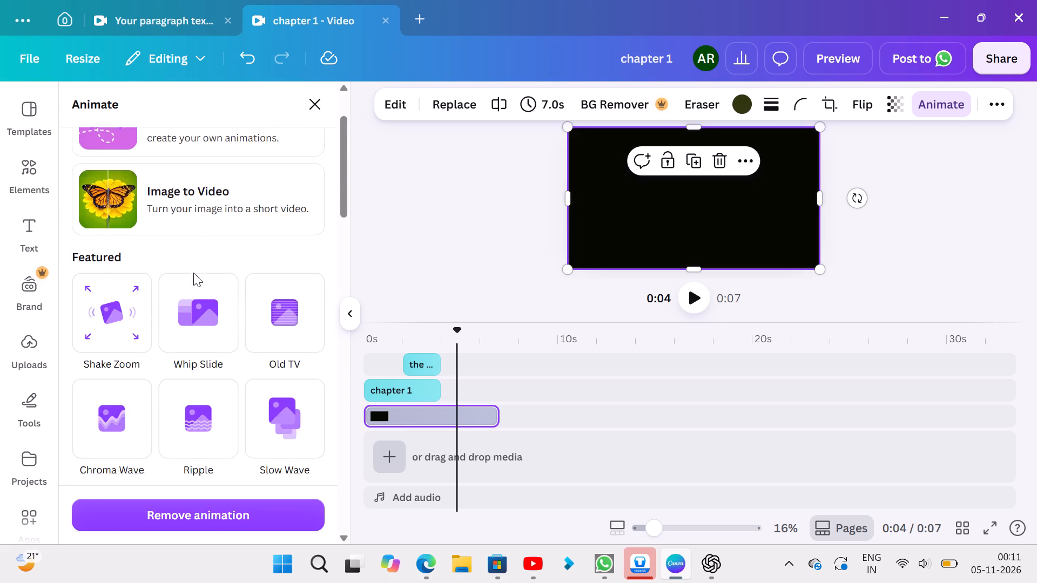
scroll(193, 273, "down", 3)
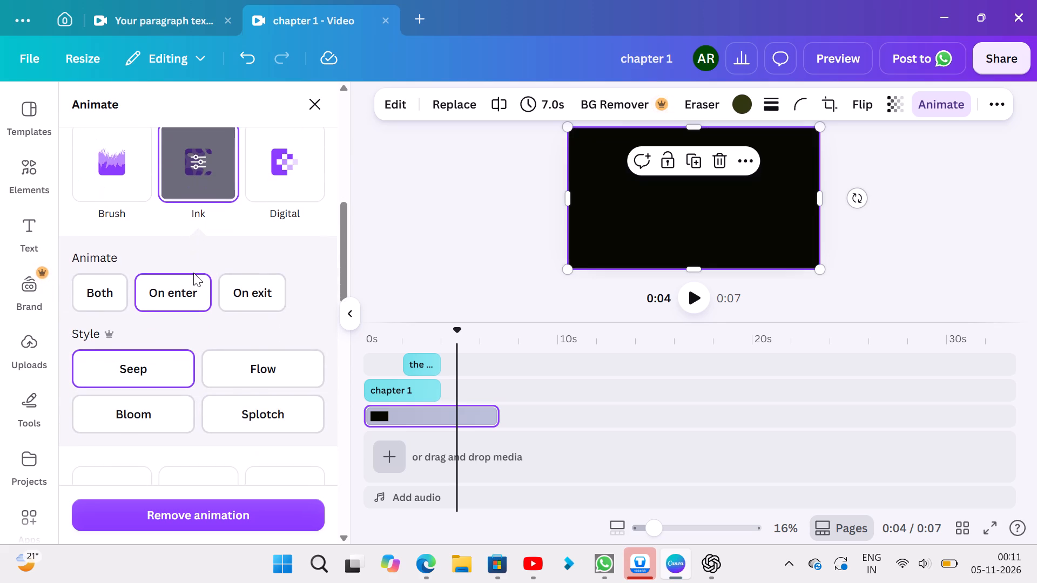
scroll(193, 273, "up", 13)
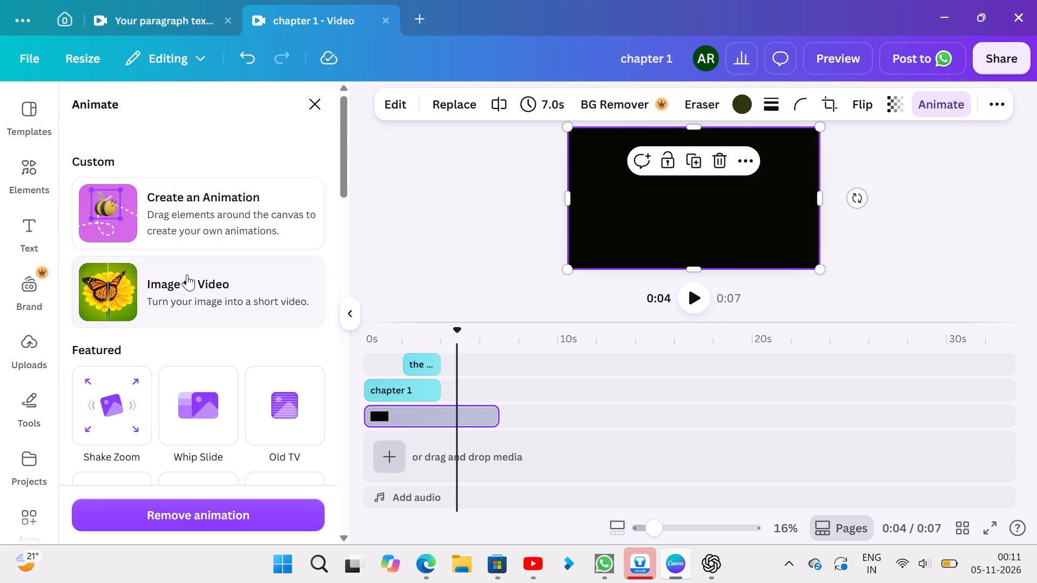
scroll(136, 327, "up", 1)
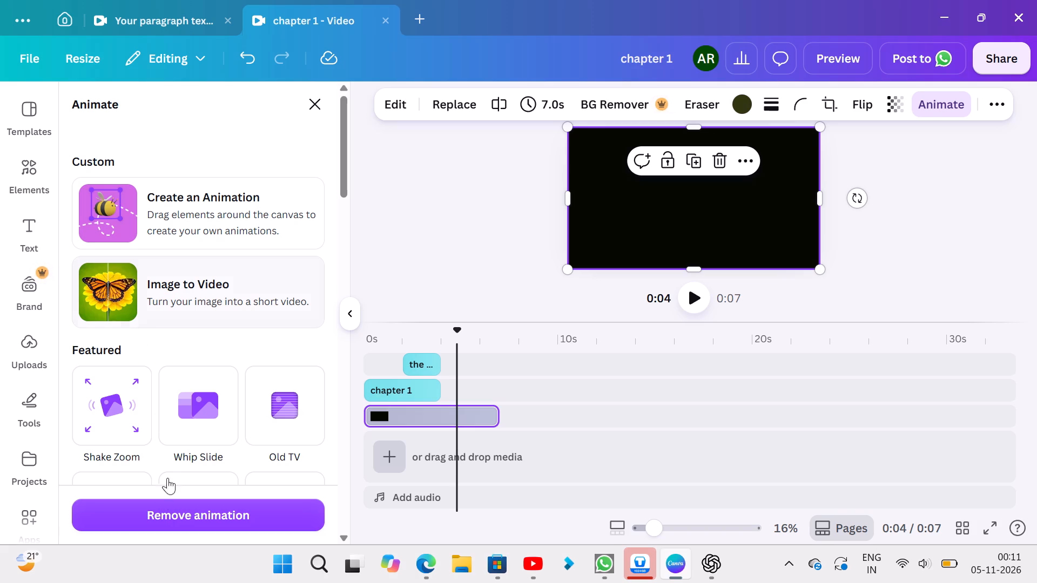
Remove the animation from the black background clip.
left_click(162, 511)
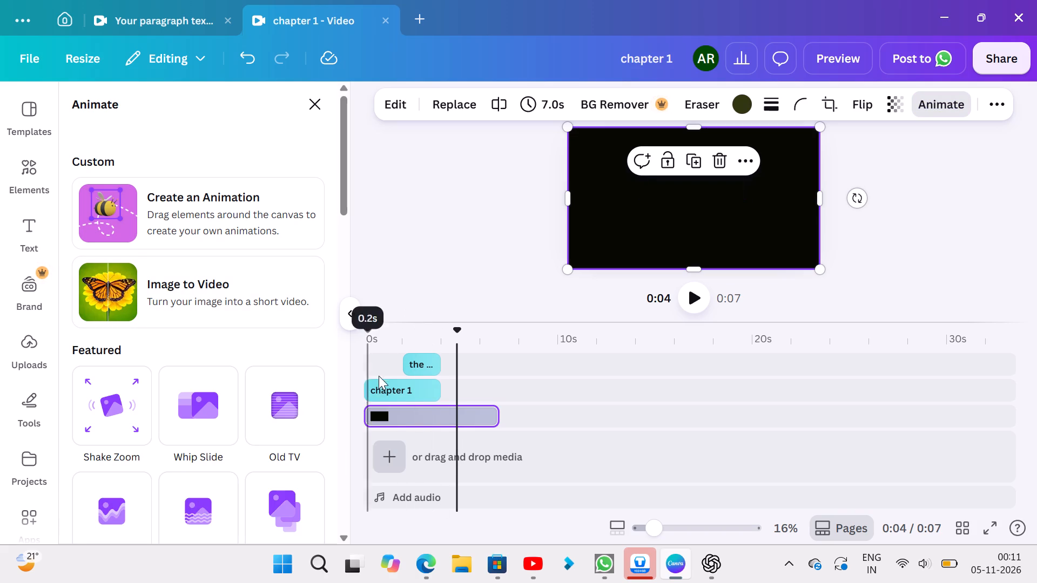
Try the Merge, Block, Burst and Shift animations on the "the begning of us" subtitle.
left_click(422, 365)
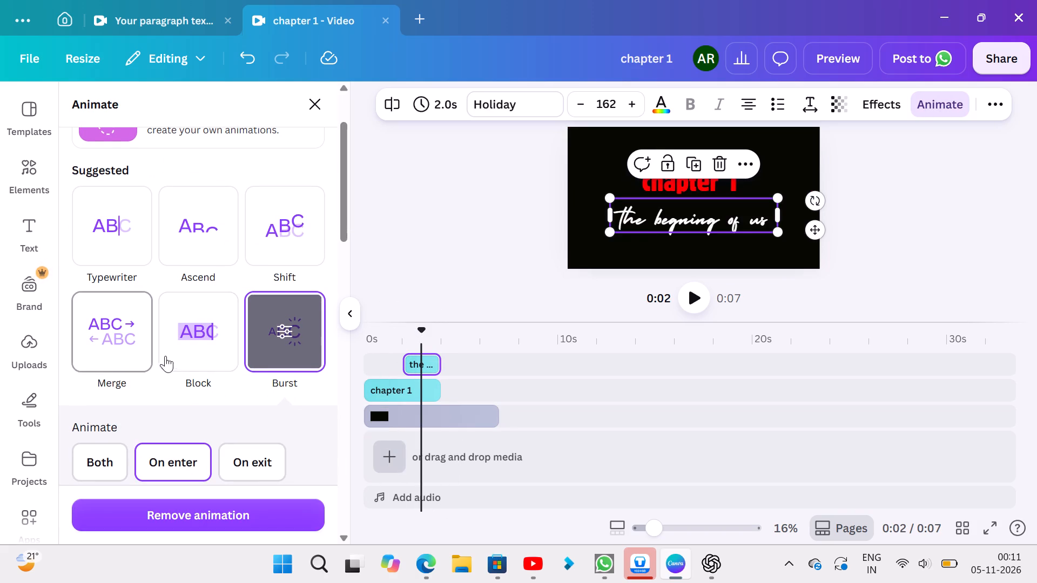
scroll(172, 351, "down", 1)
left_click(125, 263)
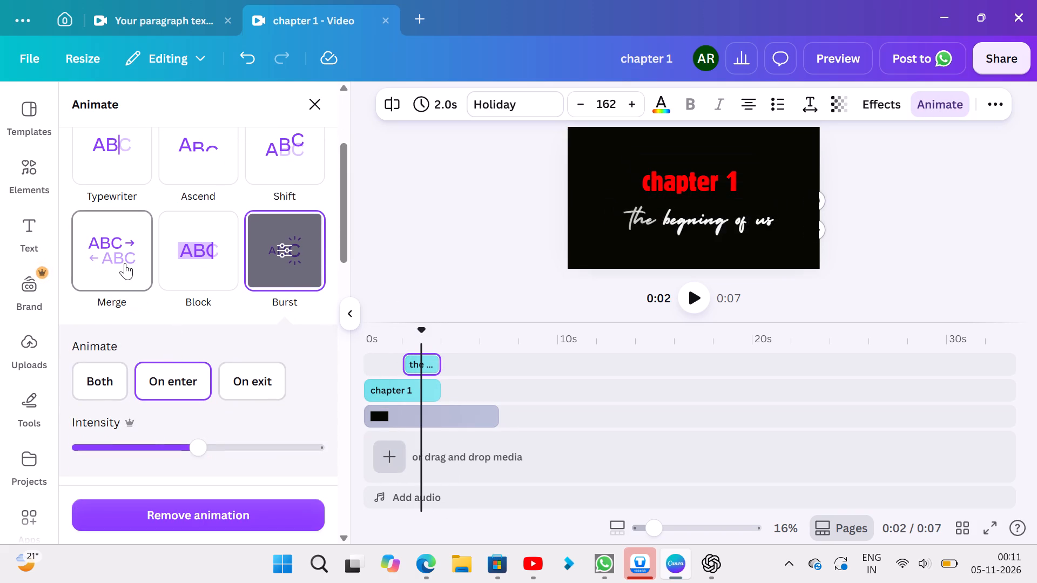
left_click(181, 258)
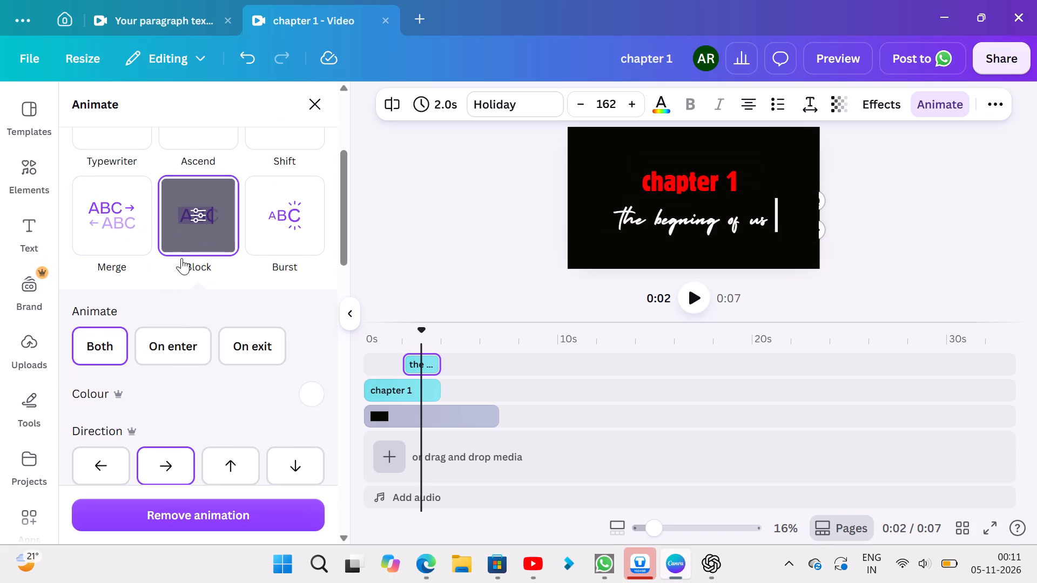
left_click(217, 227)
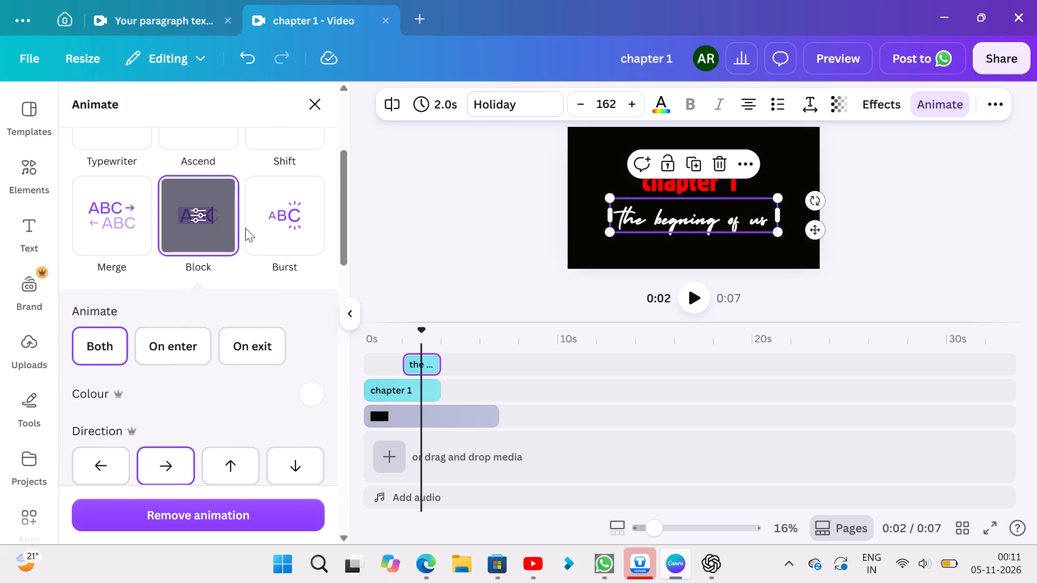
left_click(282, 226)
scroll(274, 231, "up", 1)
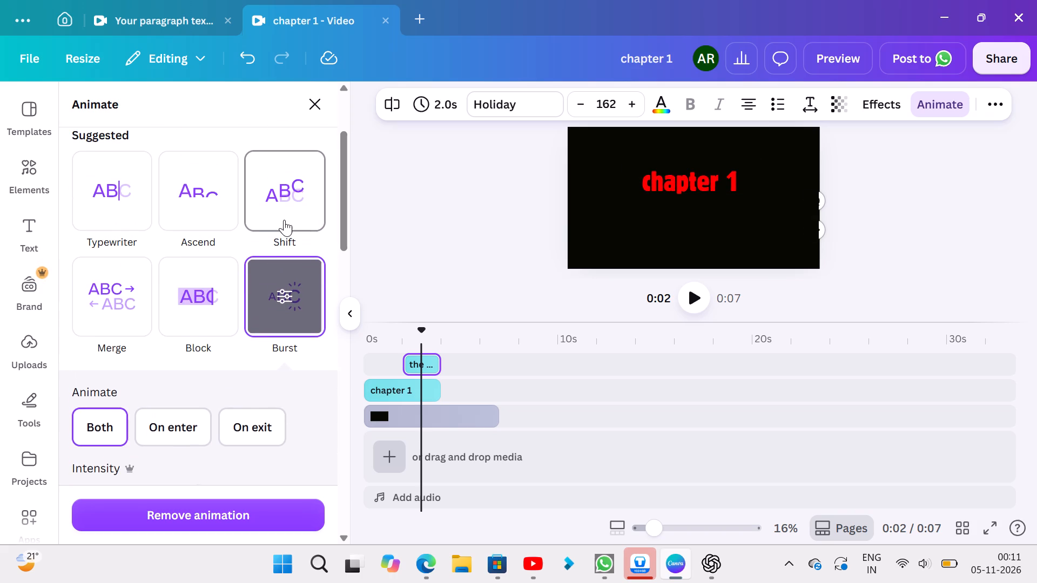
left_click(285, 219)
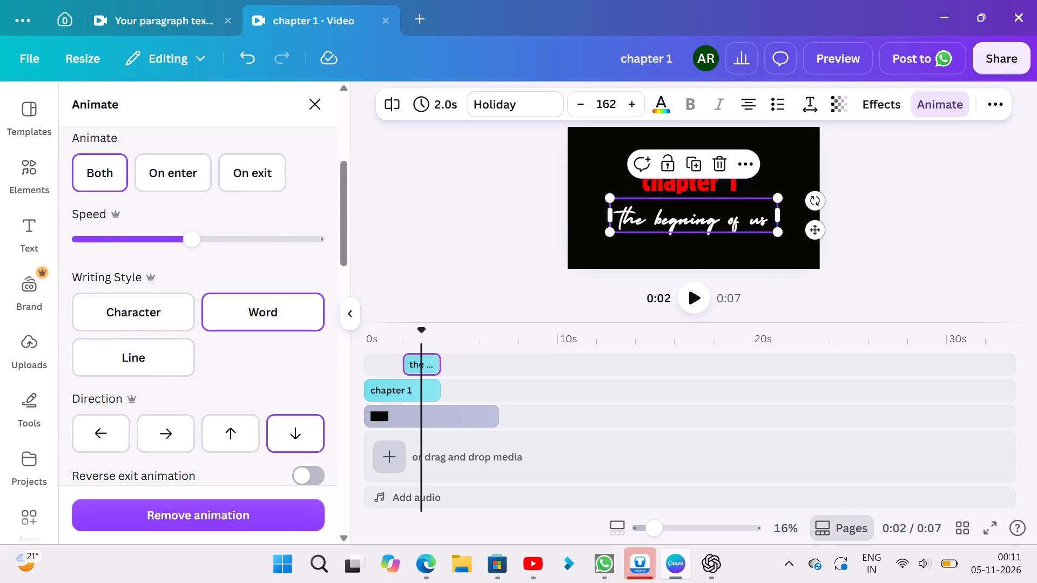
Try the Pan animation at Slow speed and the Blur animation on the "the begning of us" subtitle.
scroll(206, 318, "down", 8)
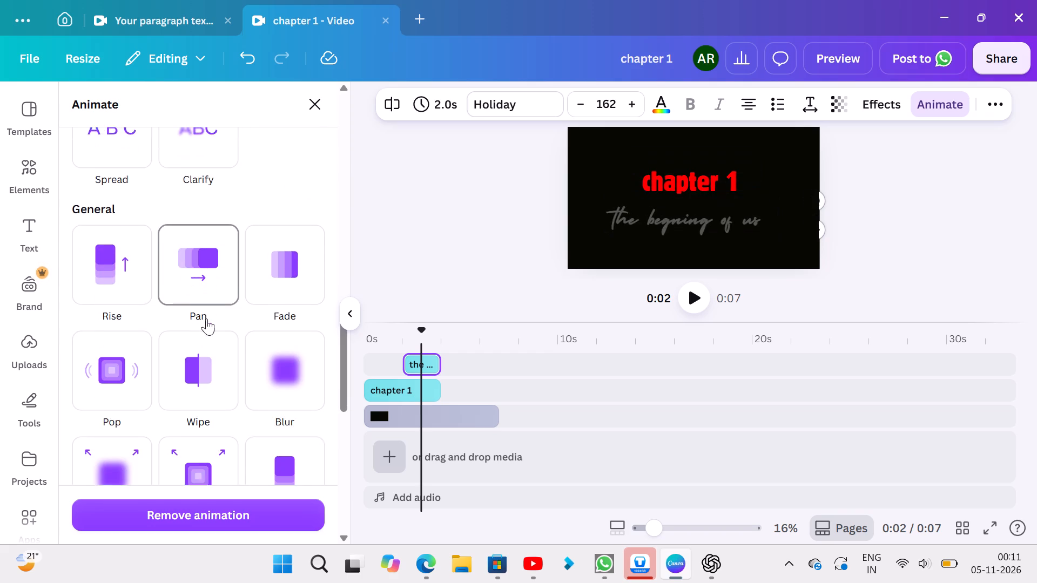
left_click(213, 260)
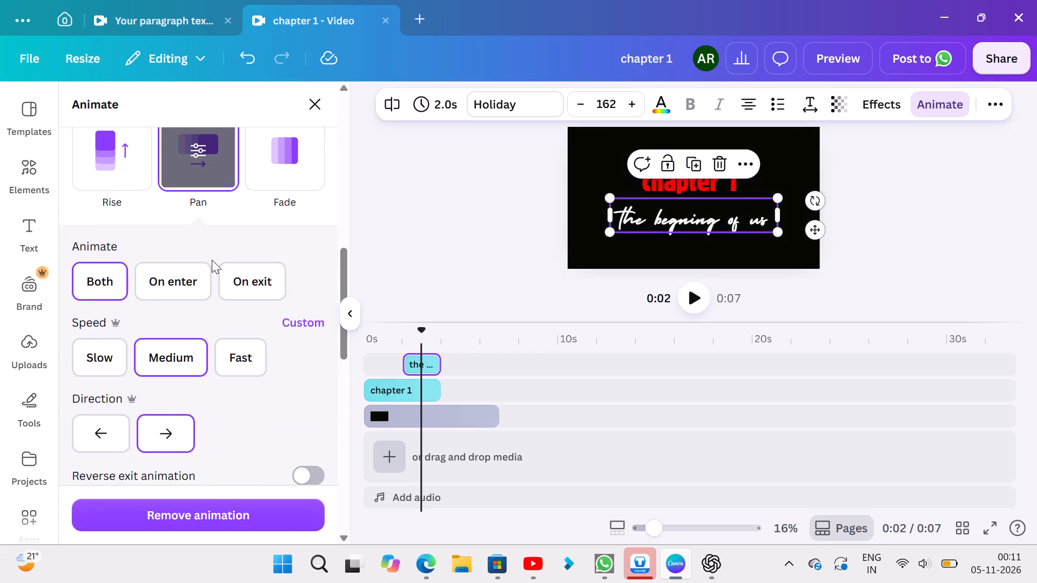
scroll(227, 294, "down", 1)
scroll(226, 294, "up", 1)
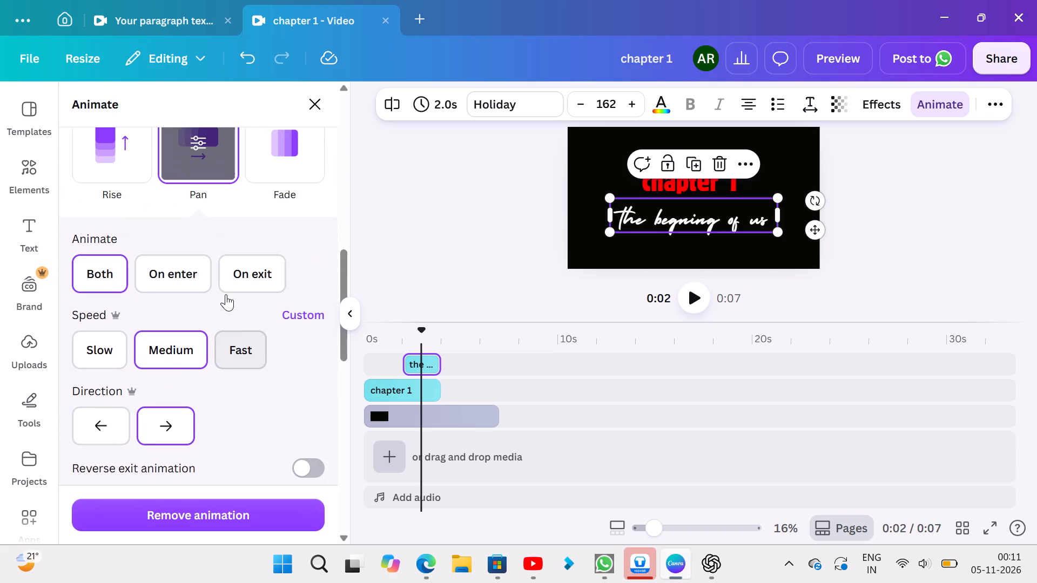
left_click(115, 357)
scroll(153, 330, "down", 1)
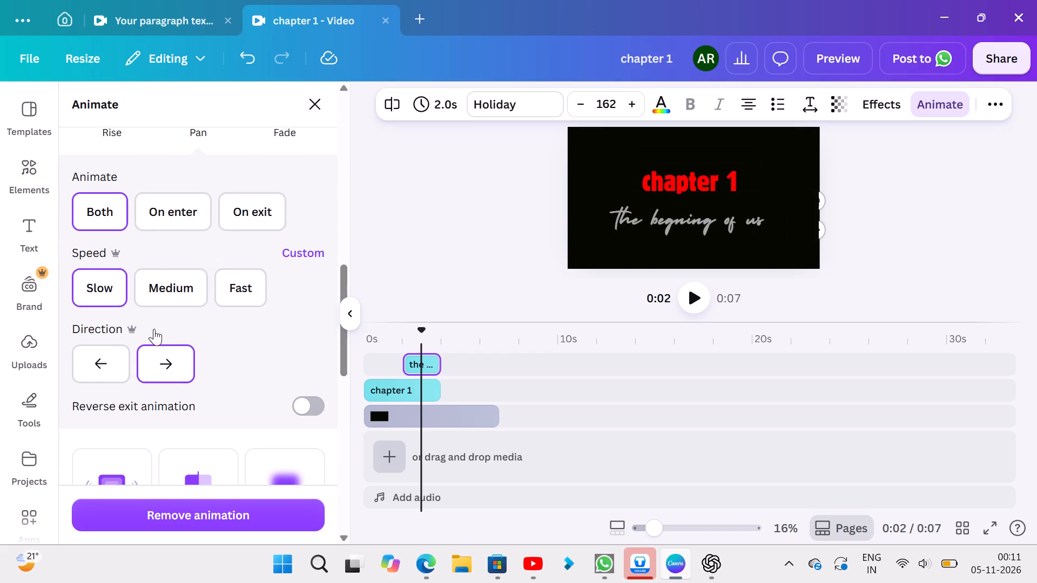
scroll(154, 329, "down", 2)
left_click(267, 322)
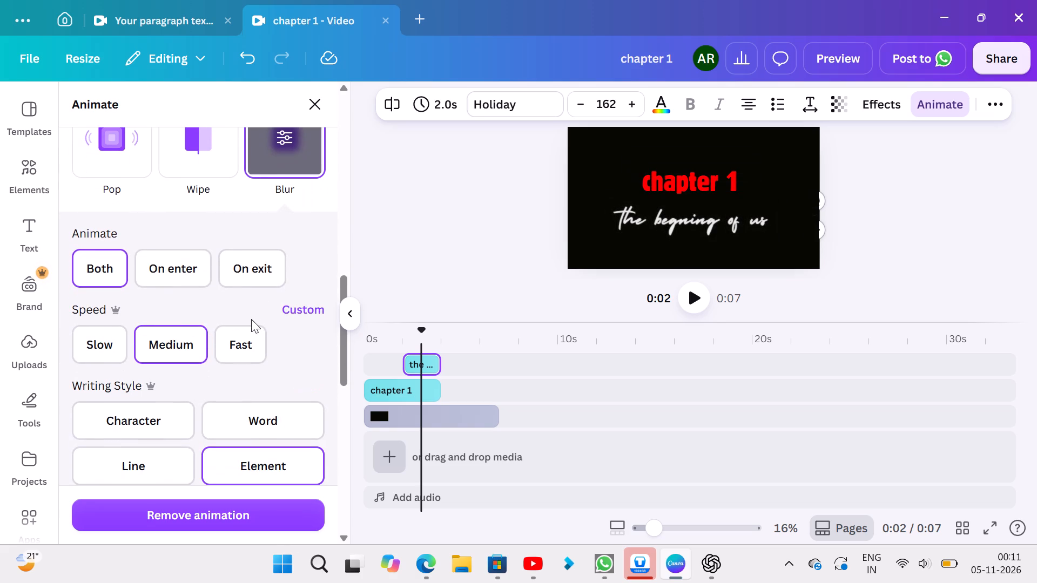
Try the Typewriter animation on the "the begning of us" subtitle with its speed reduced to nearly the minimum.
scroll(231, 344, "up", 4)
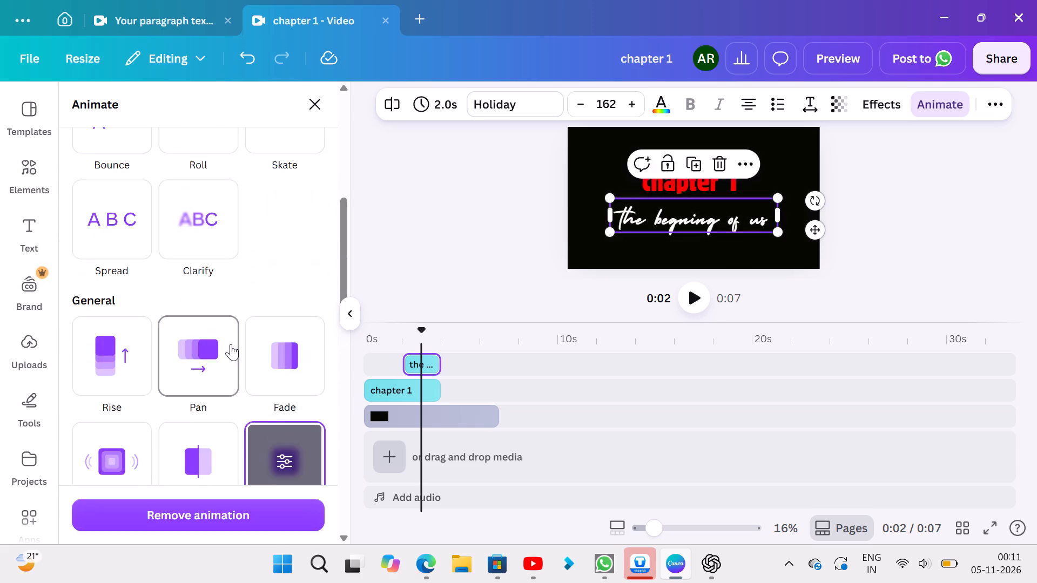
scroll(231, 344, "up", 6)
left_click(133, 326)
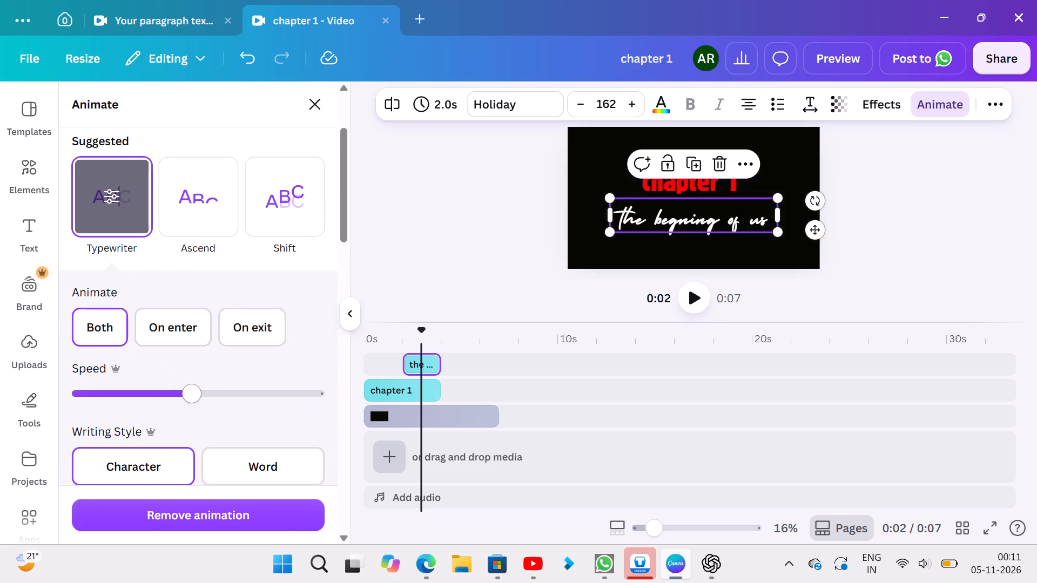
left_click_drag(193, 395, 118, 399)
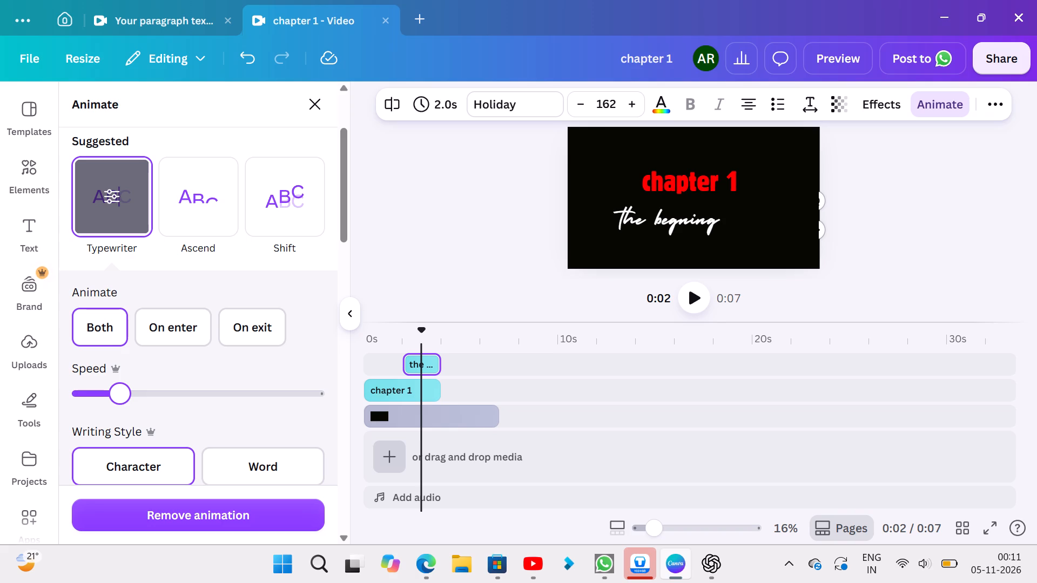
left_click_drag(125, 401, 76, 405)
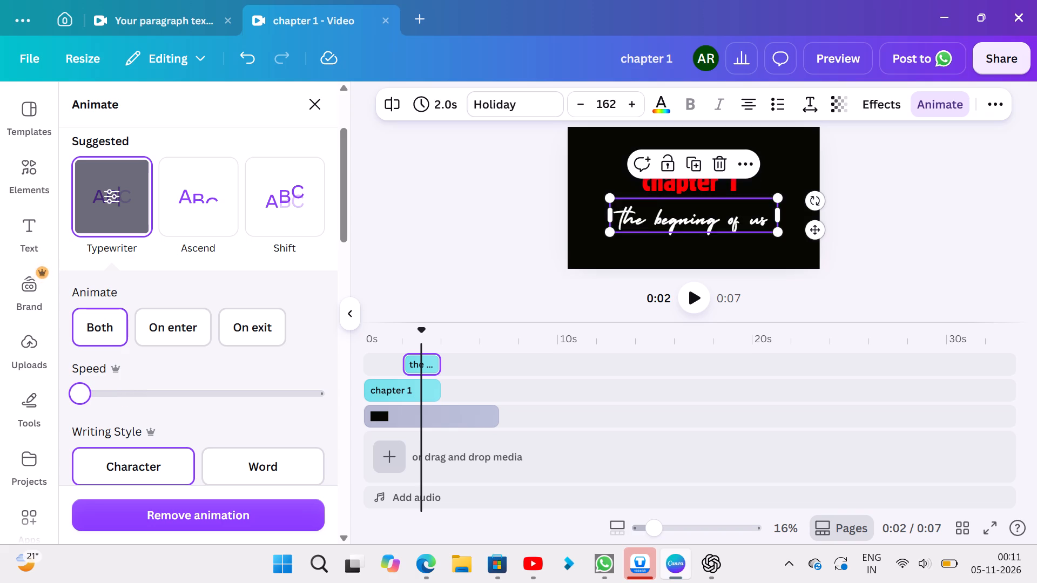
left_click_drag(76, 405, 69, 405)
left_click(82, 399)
Apply the Ascend animation to the "the begning of us" subtitle and reduce its speed to the minimum.
left_click(221, 204)
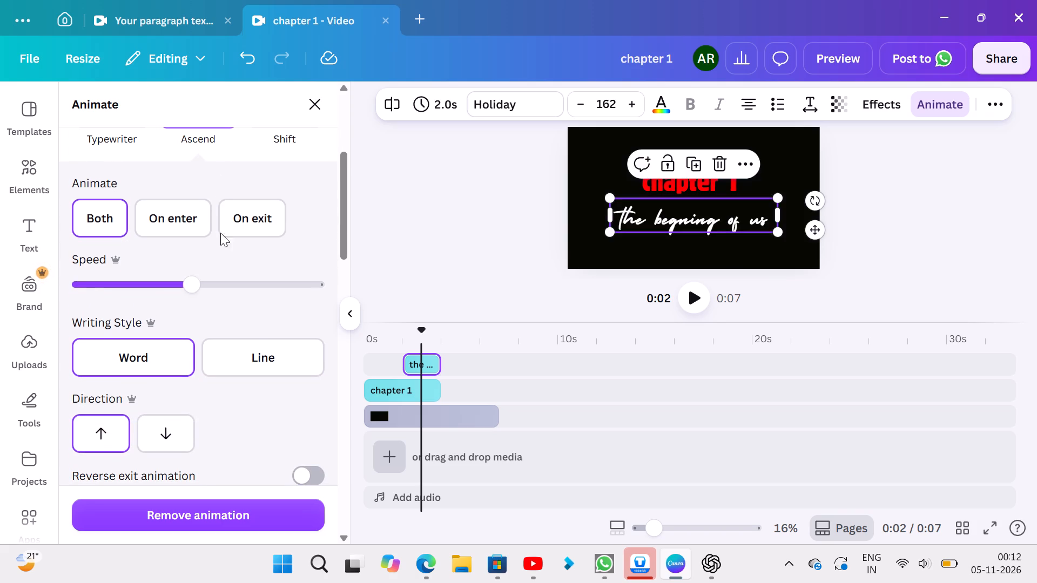
left_click_drag(186, 289, 73, 292)
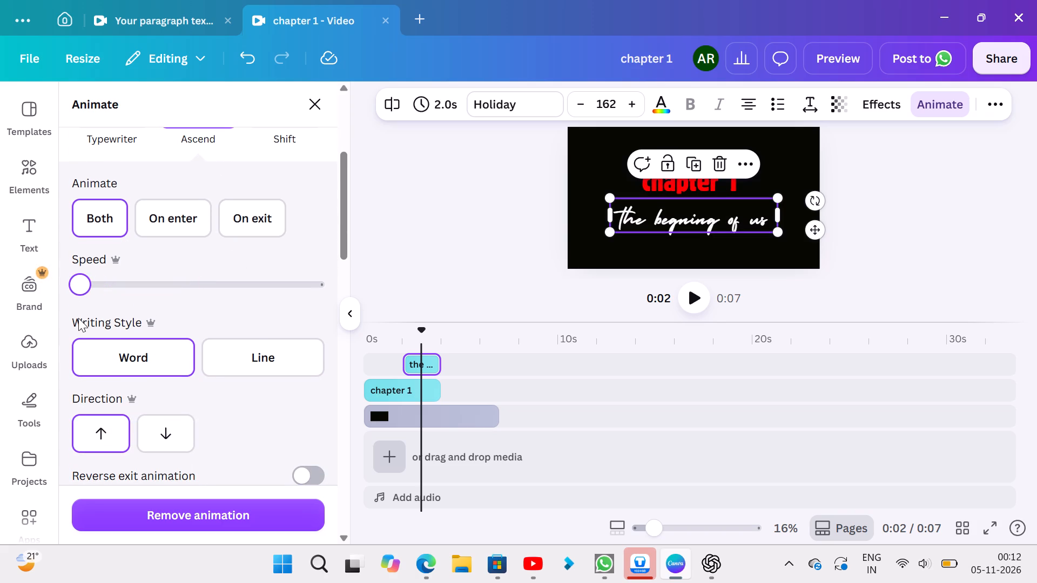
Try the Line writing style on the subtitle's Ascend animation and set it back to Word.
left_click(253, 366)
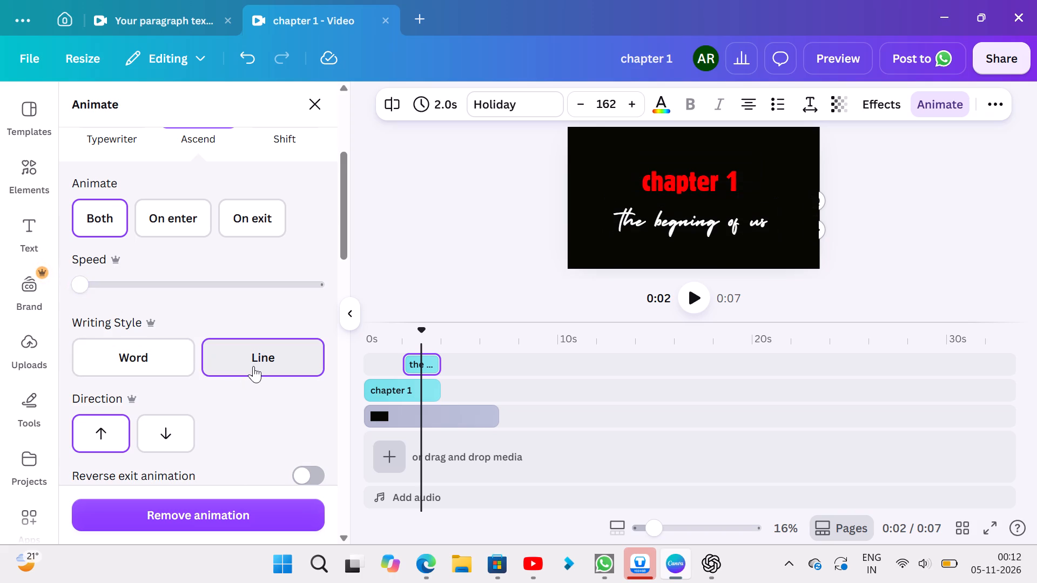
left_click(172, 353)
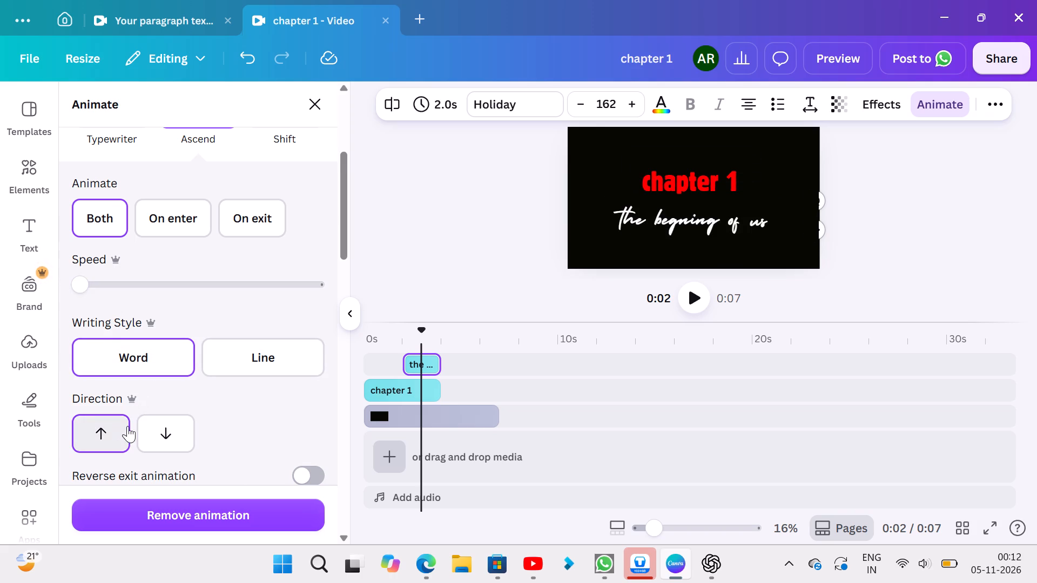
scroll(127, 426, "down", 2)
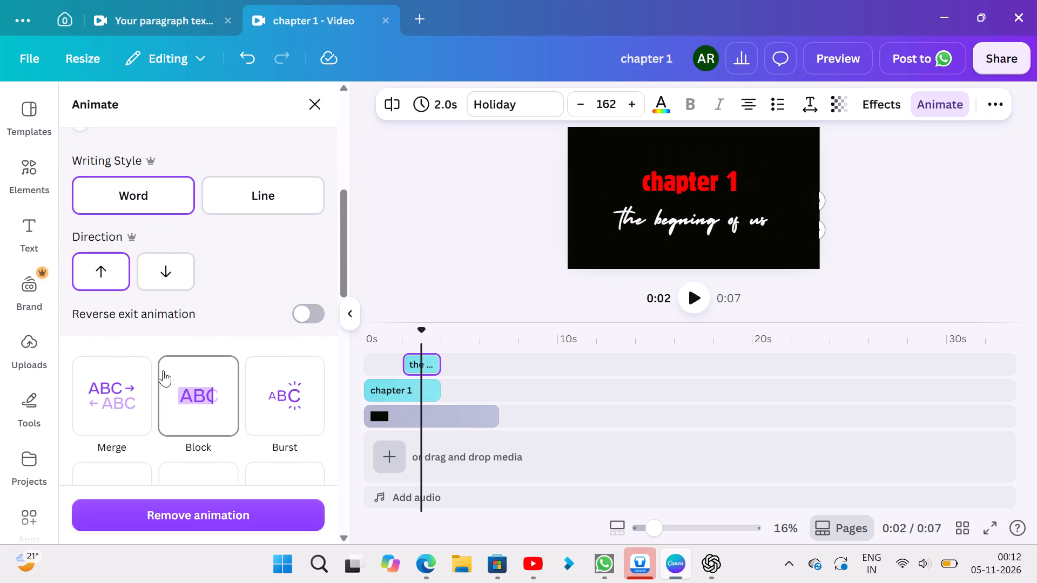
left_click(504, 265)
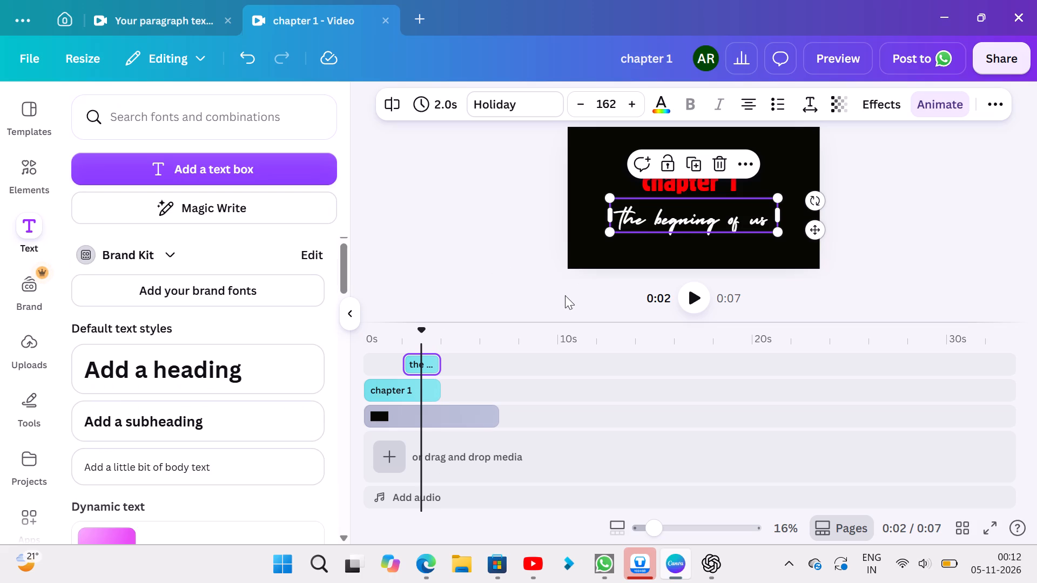
Play the video to preview the subtitle's slow Ascend animation.
scroll(564, 295, "up", 1)
left_click(699, 303)
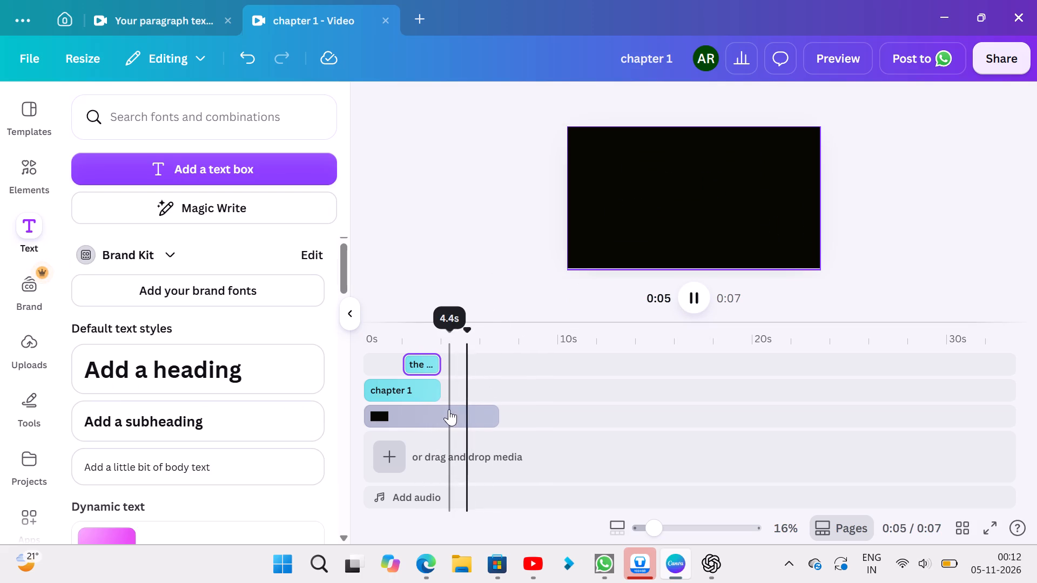
left_click(563, 379)
Shorten the black background clip to 4.0 s so it ends together with the two titles.
left_click(464, 409)
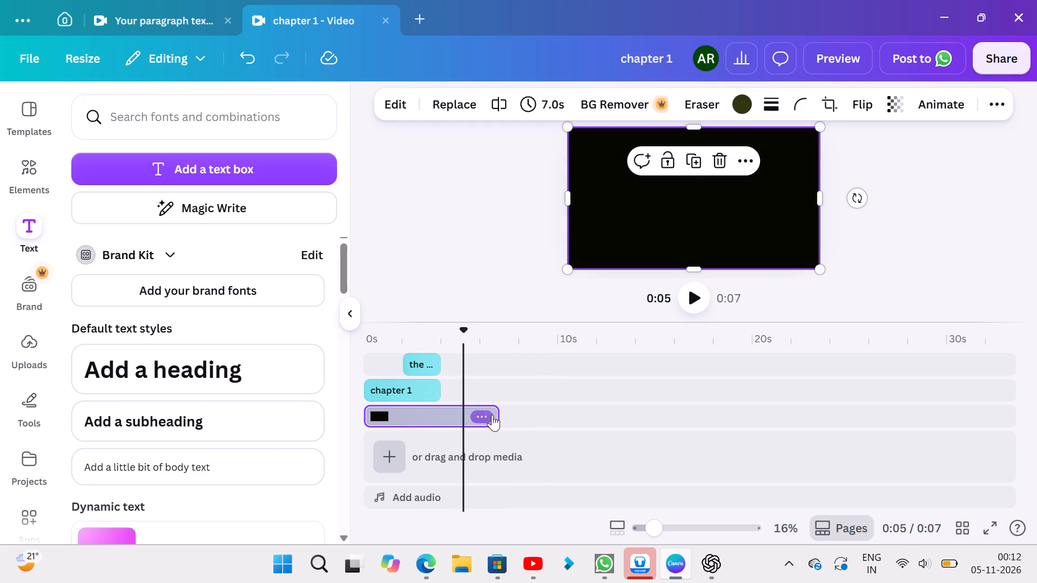
left_click_drag(495, 413, 430, 418)
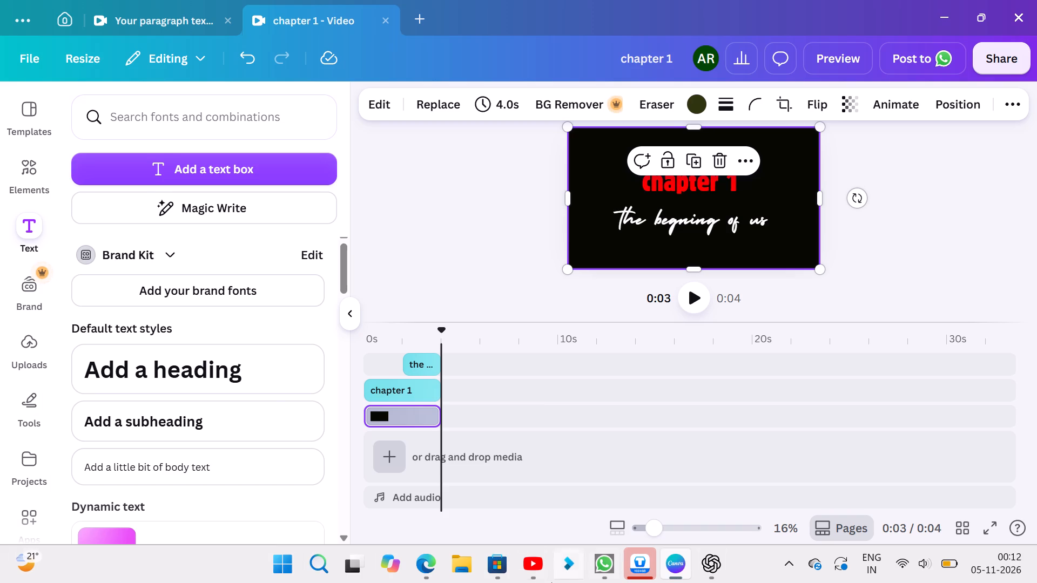
Switch to YouTube, browse the My Mix playlist and recommended songs, and play "Tera Mera Rishta Purana".
left_click(528, 571)
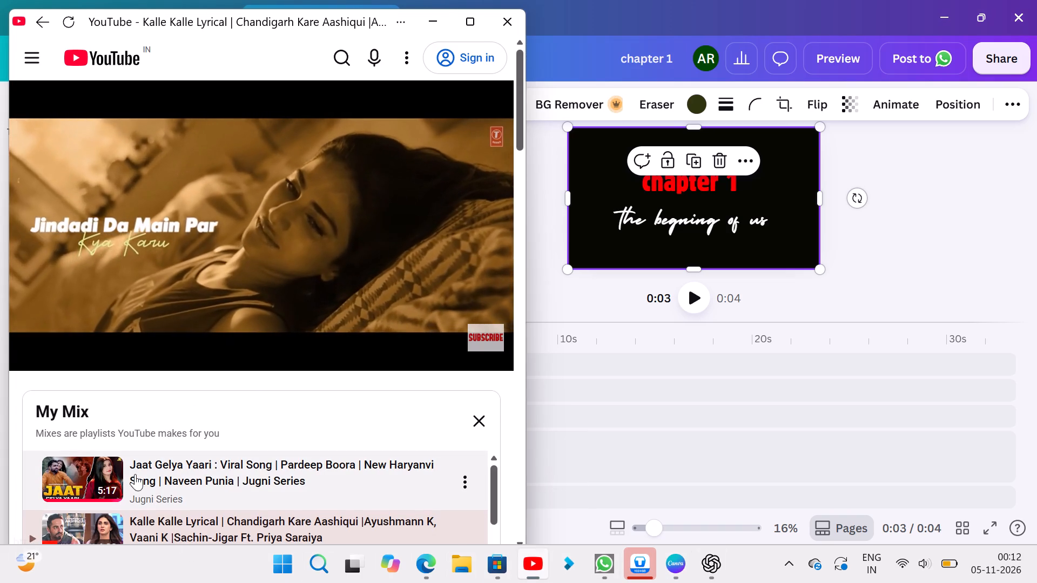
scroll(164, 406, "down", 3)
scroll(301, 479, "down", 3)
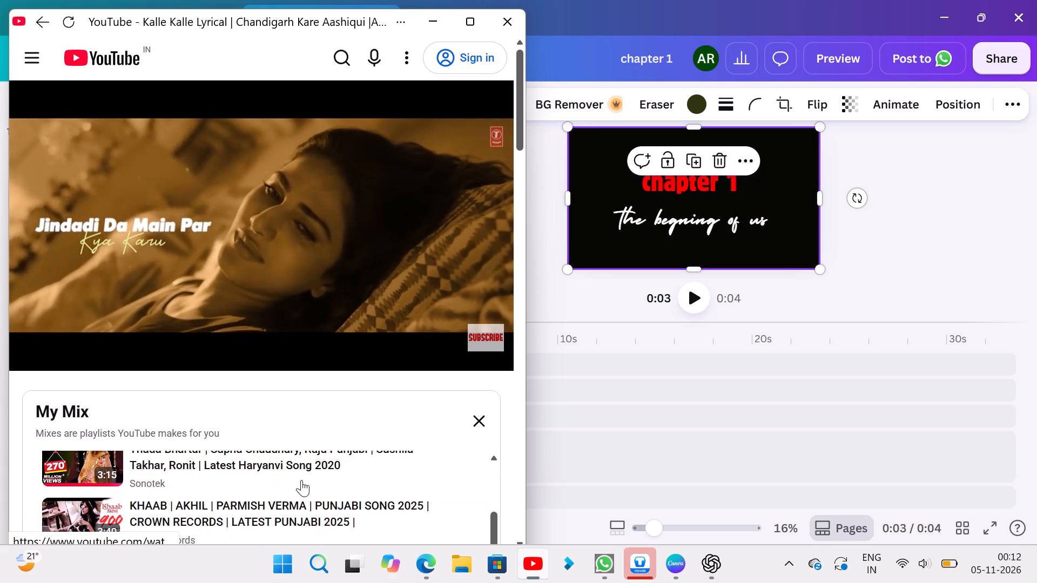
scroll(297, 482, "down", 2)
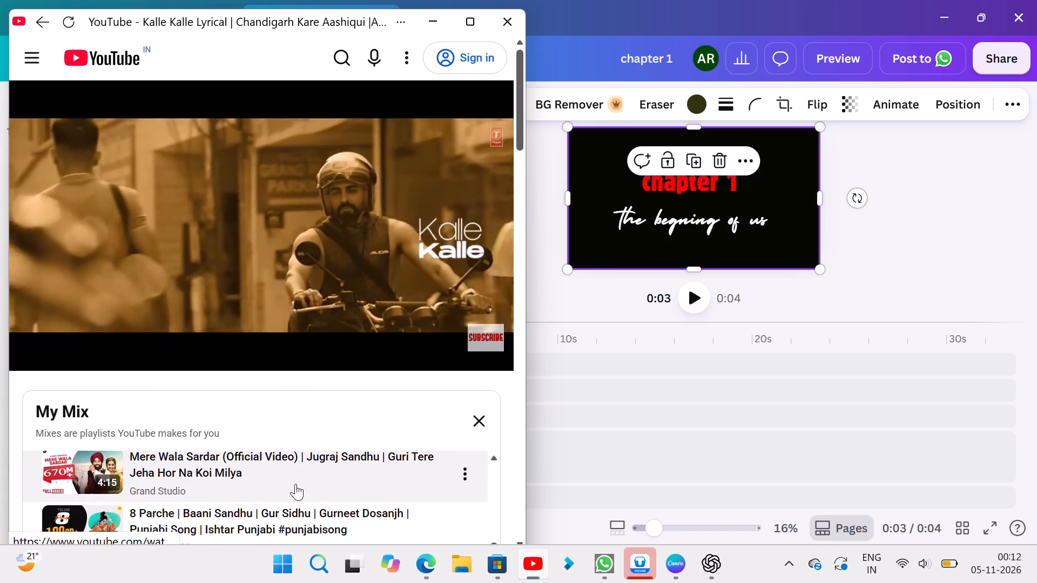
scroll(295, 484, "down", 6)
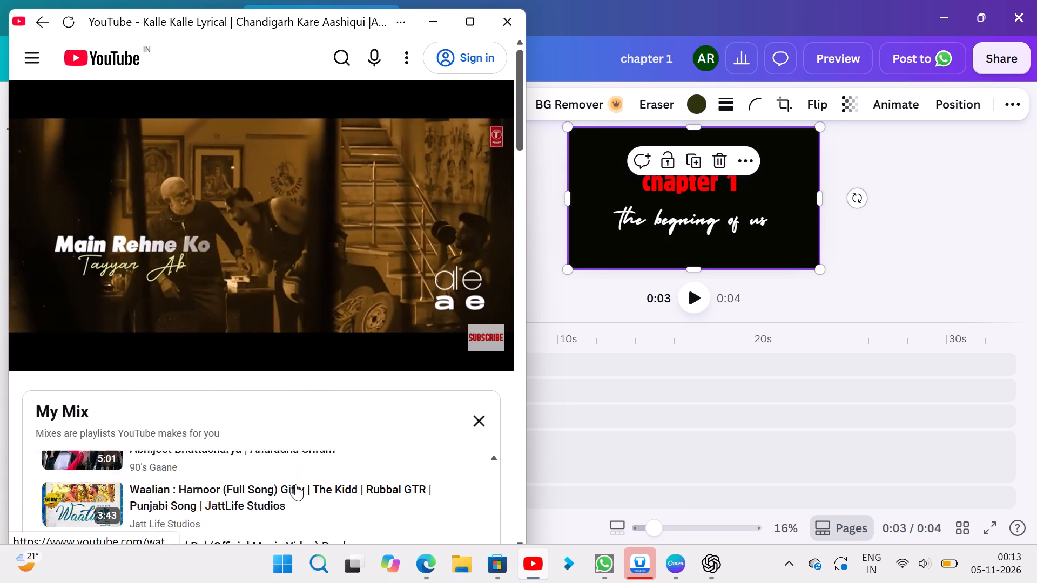
scroll(289, 489, "down", 2)
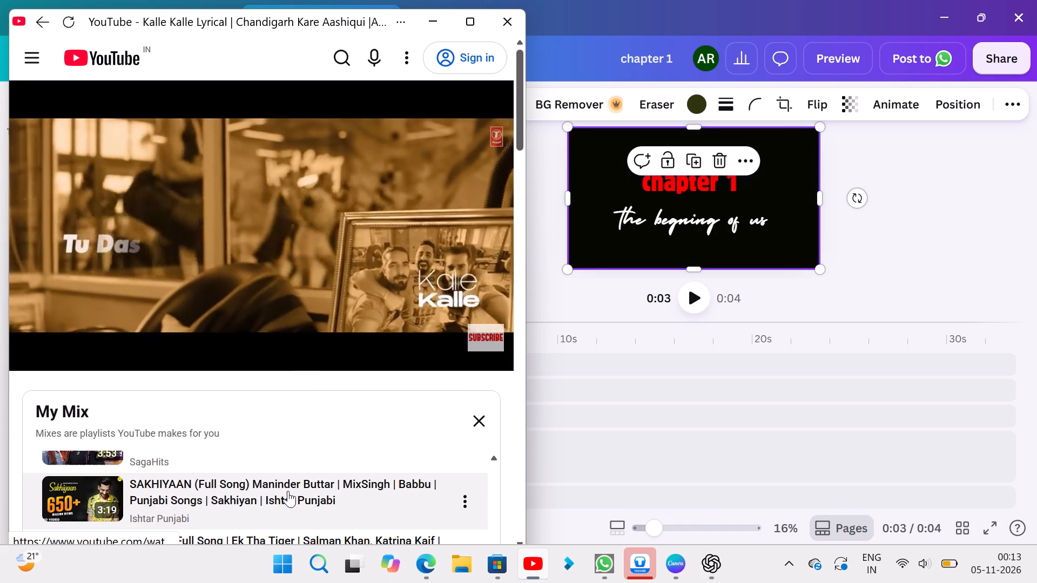
scroll(288, 491, "down", 1)
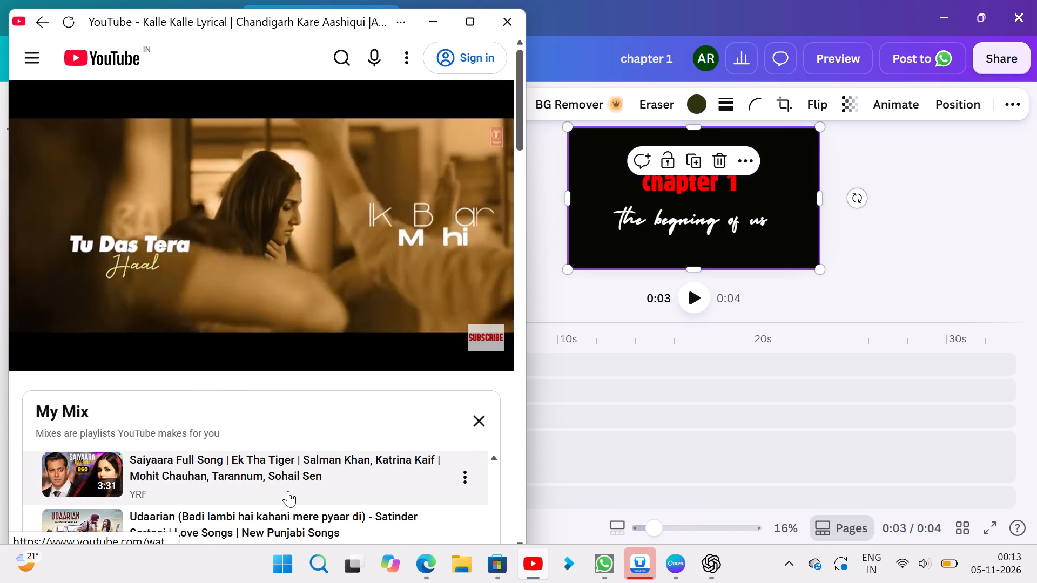
scroll(288, 491, "down", 3)
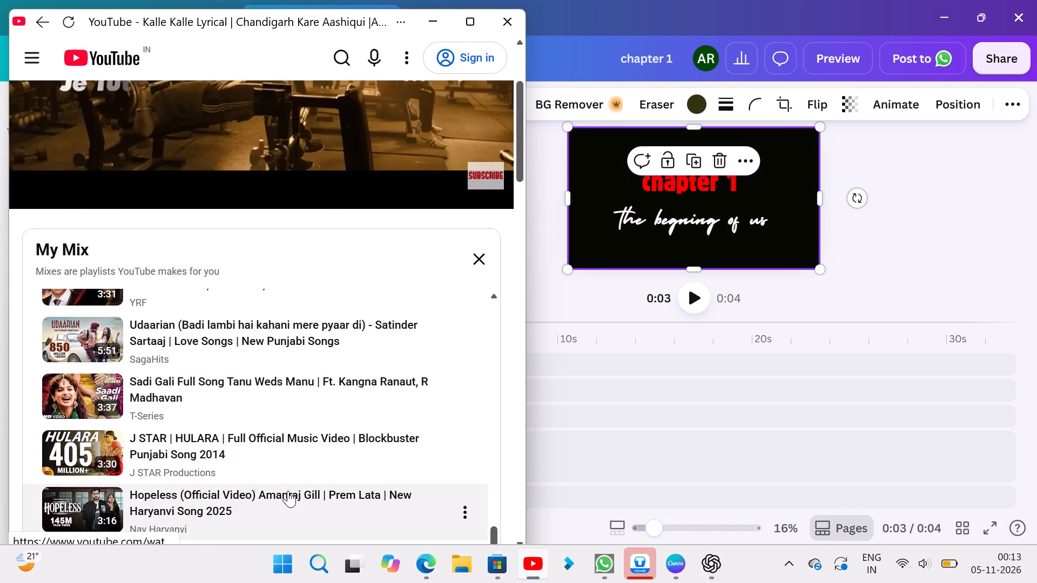
scroll(288, 491, "down", 2)
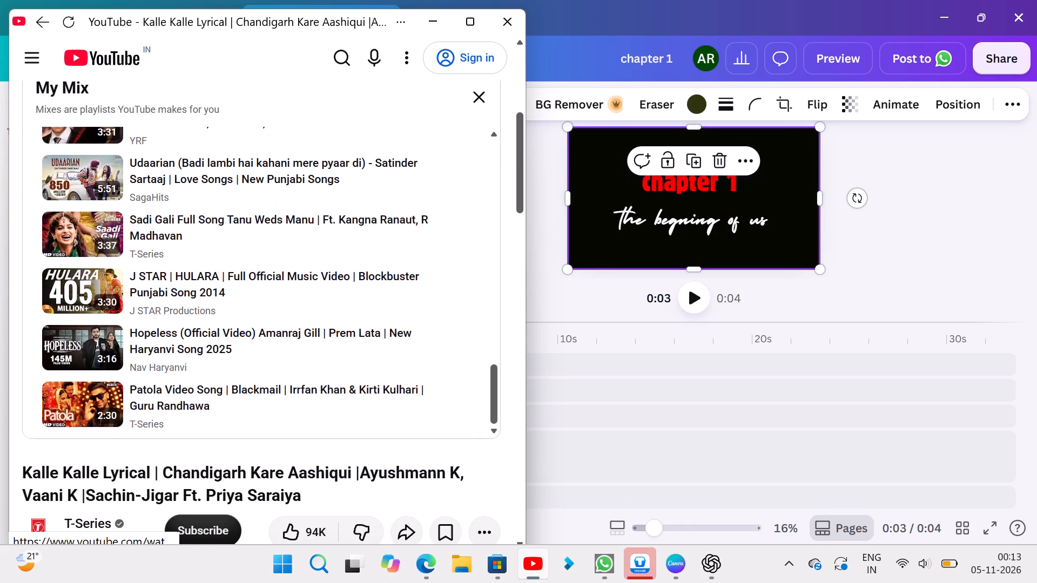
scroll(268, 453, "down", 5)
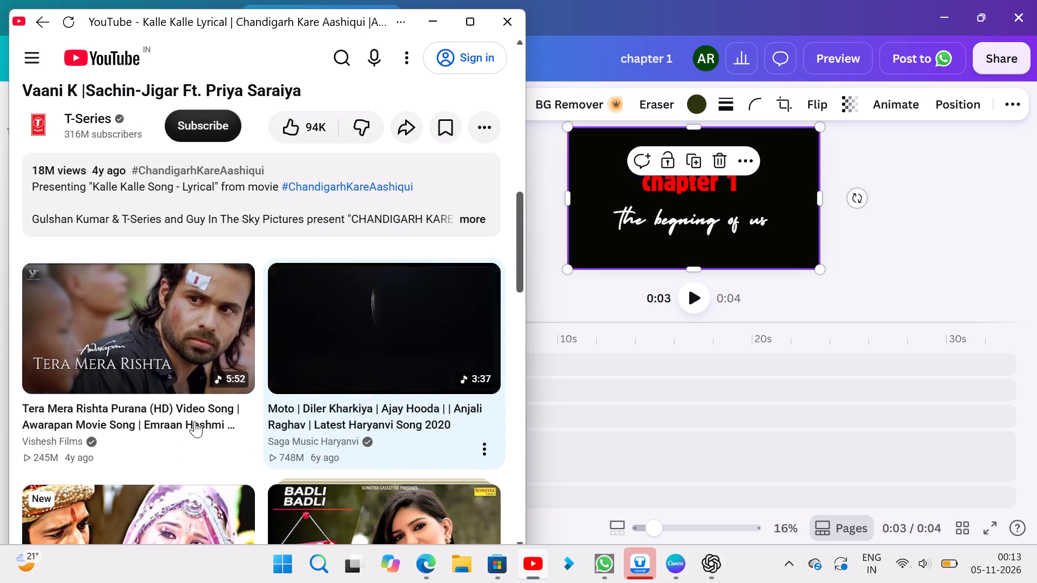
left_click(182, 340)
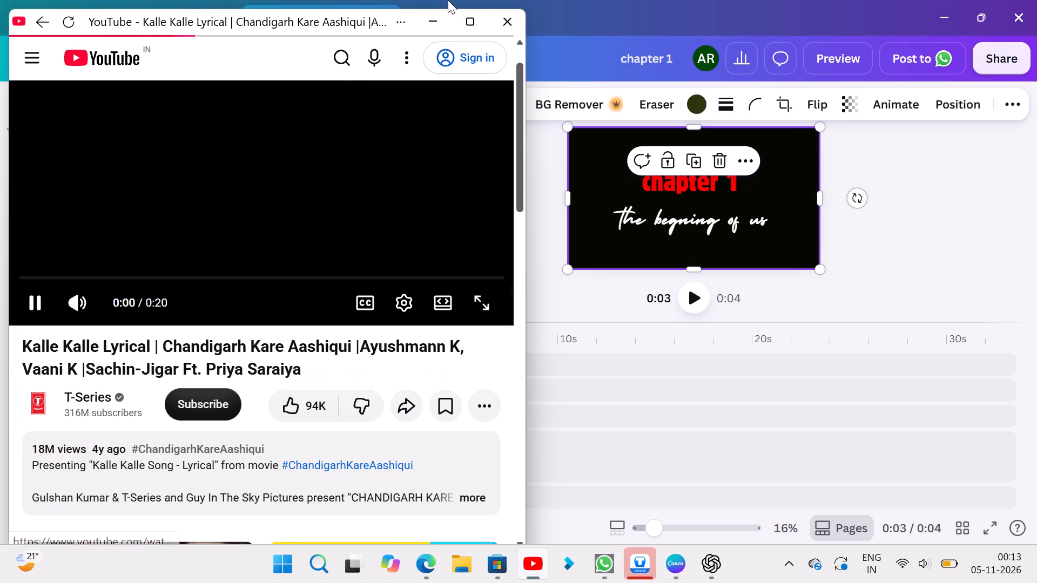
left_click(428, 24)
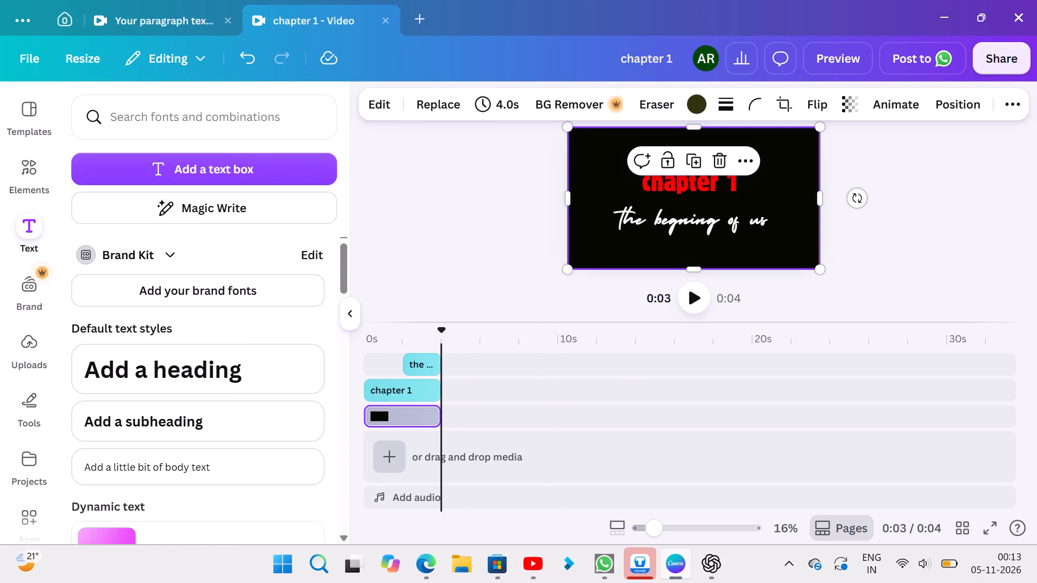
Return to YouTube, open "Tujhe Bhula Diya" from the recommended videos and pause it.
left_click(530, 555)
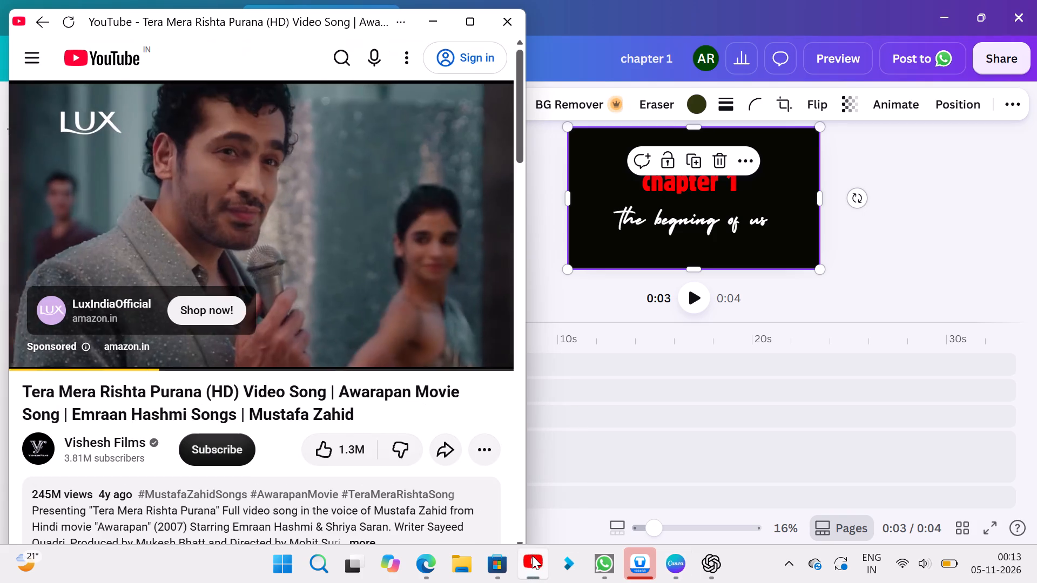
scroll(301, 406, "down", 6)
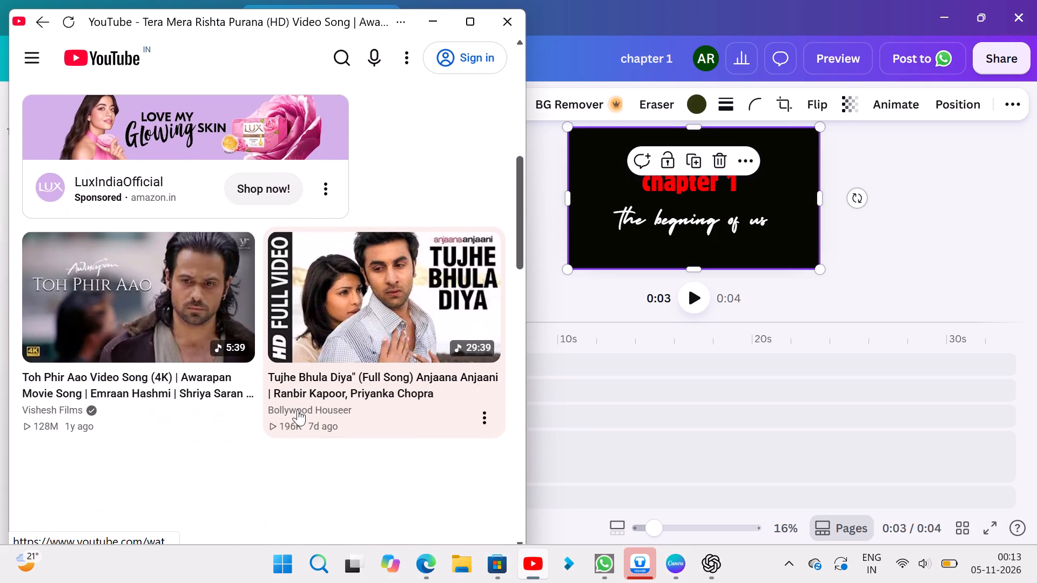
scroll(297, 409, "down", 1)
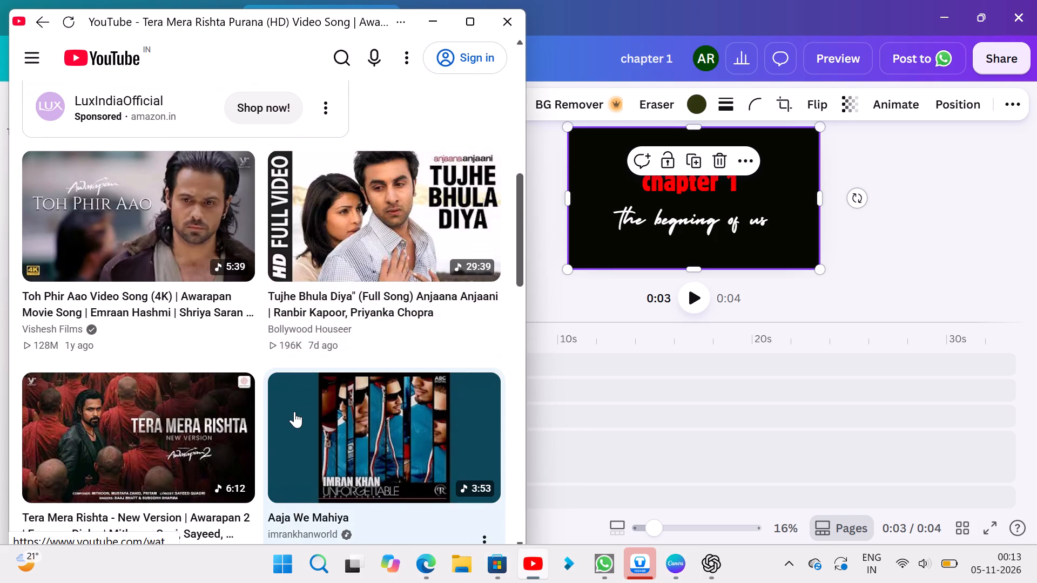
scroll(294, 411, "down", 1)
left_click(414, 173)
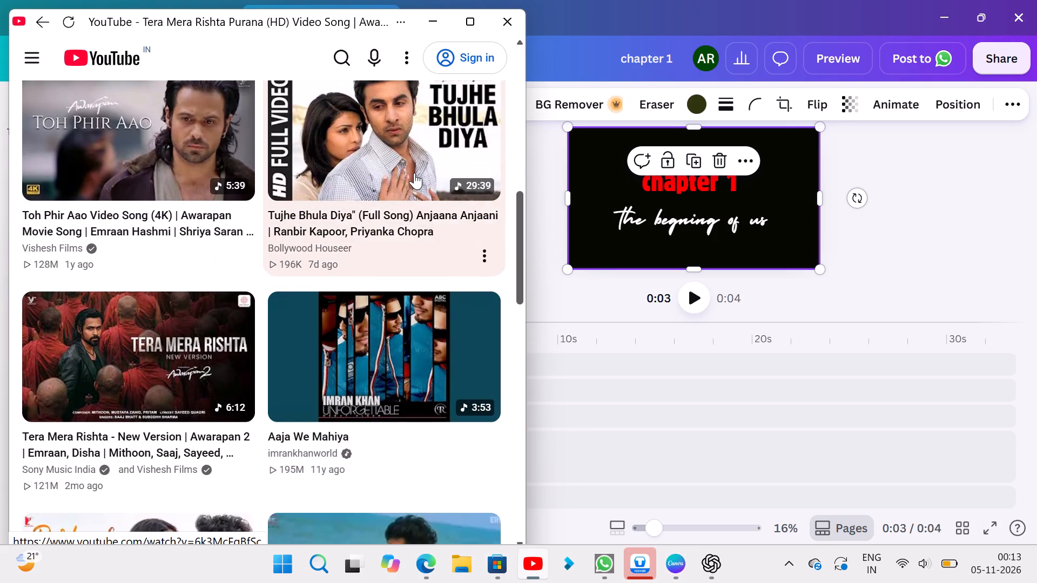
left_click(284, 205)
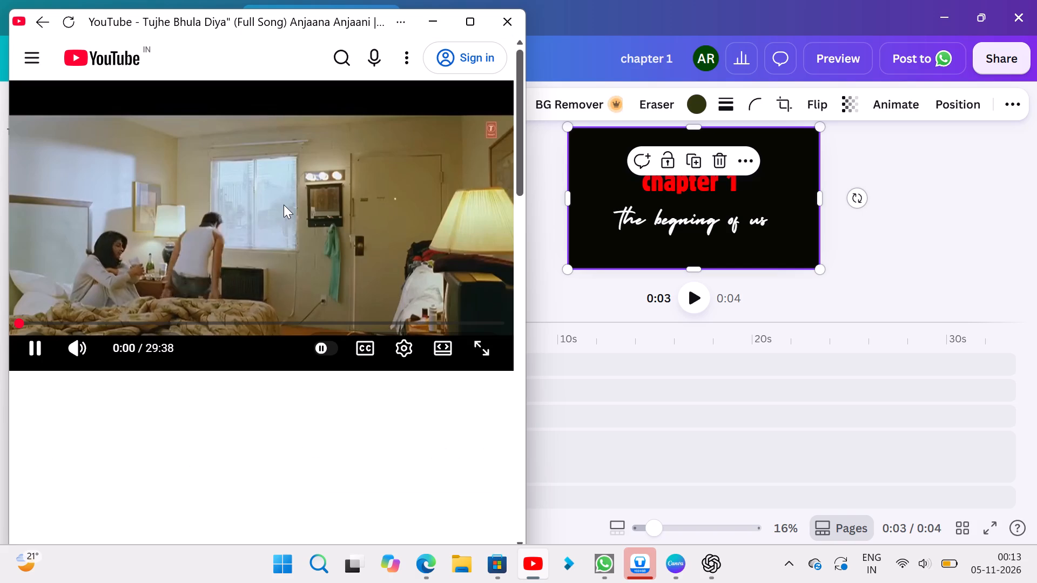
left_click(29, 344)
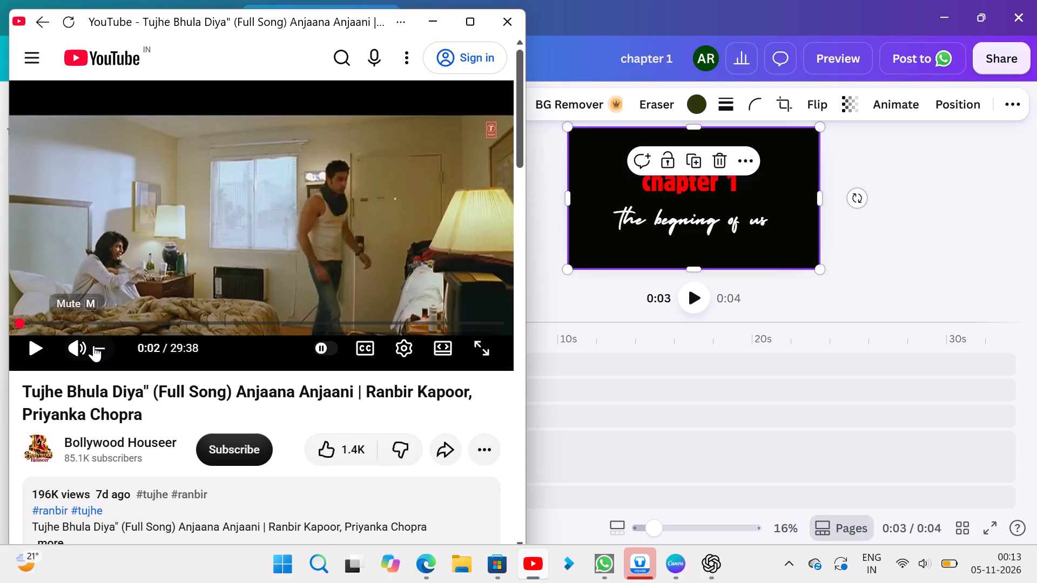
Browse the recommended YouTube videos further and play "Imran khan - Bewafa (Official Music Video)".
scroll(94, 345, "down", 4)
scroll(341, 349, "down", 7)
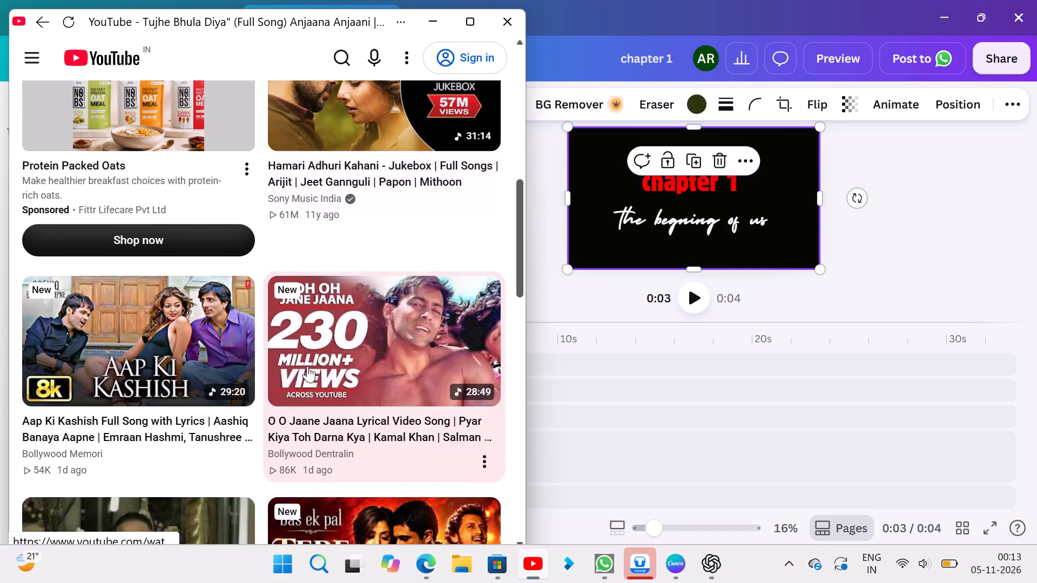
scroll(264, 375, "down", 2)
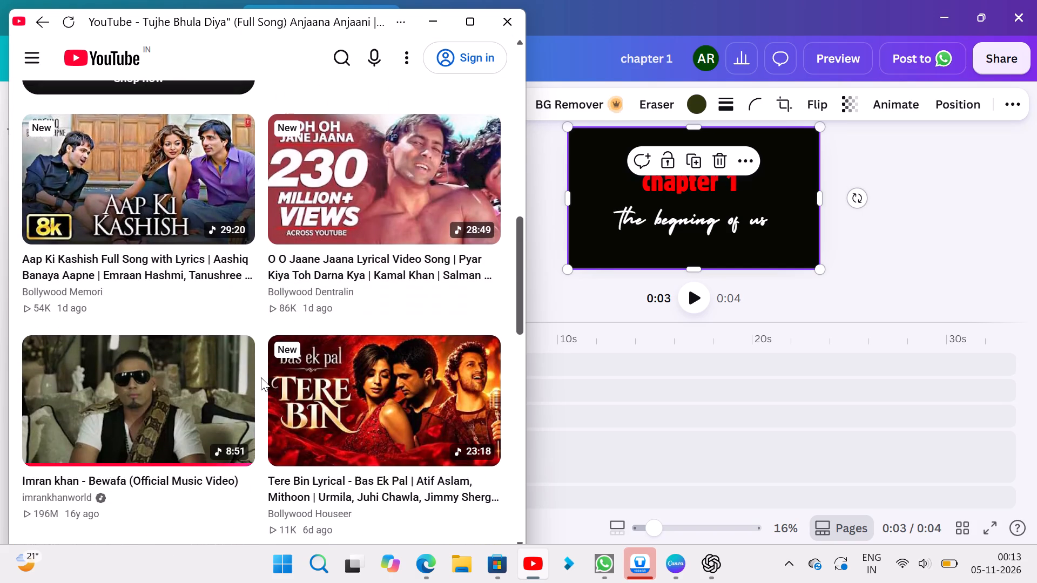
scroll(261, 377, "down", 1)
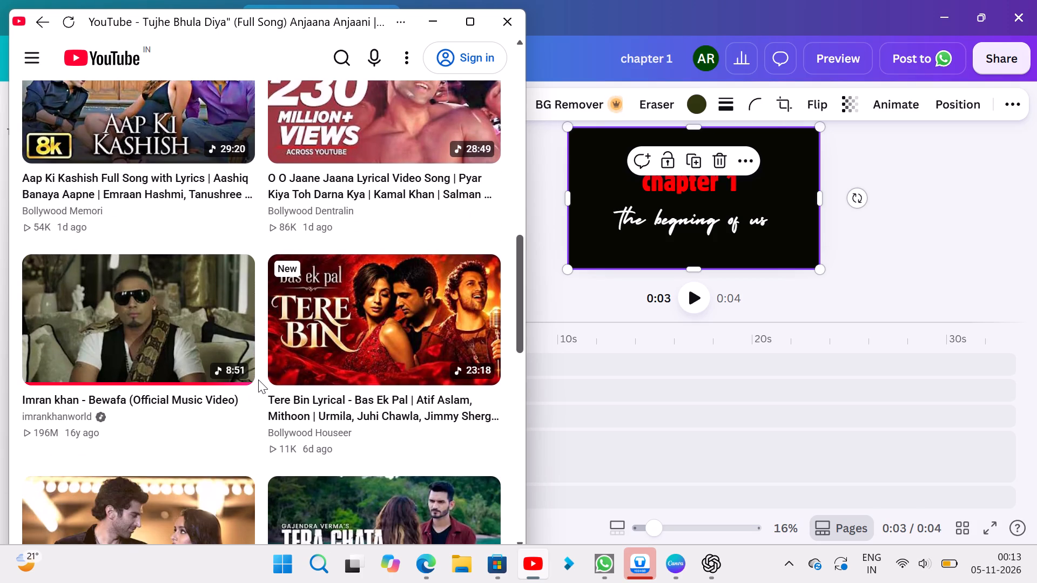
scroll(258, 379, "down", 2)
left_click(201, 165)
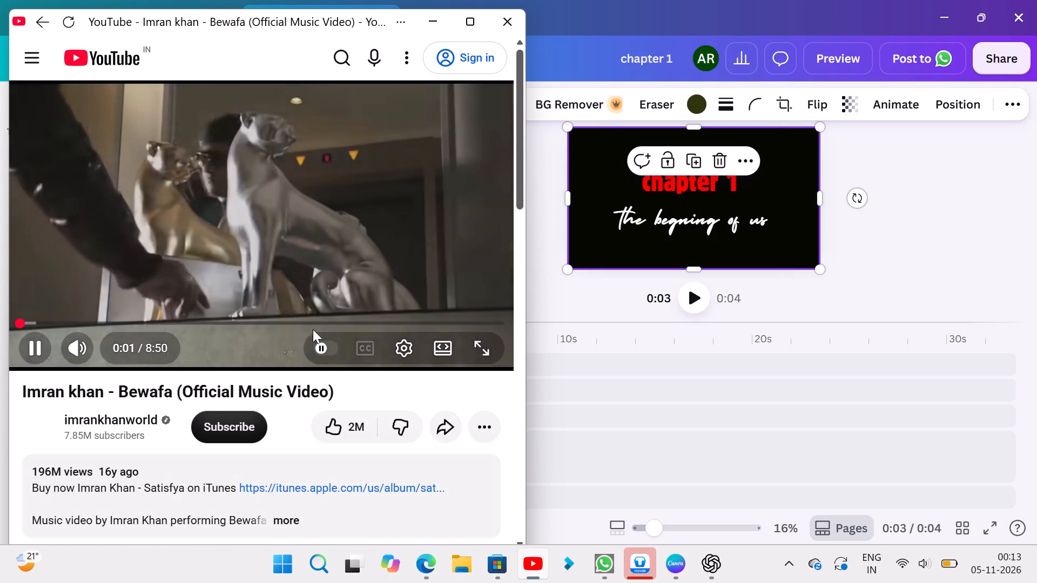
Switch back to Canva and add a new text box starting where the "chapter 1" and subtitle clips end.
left_click(669, 561)
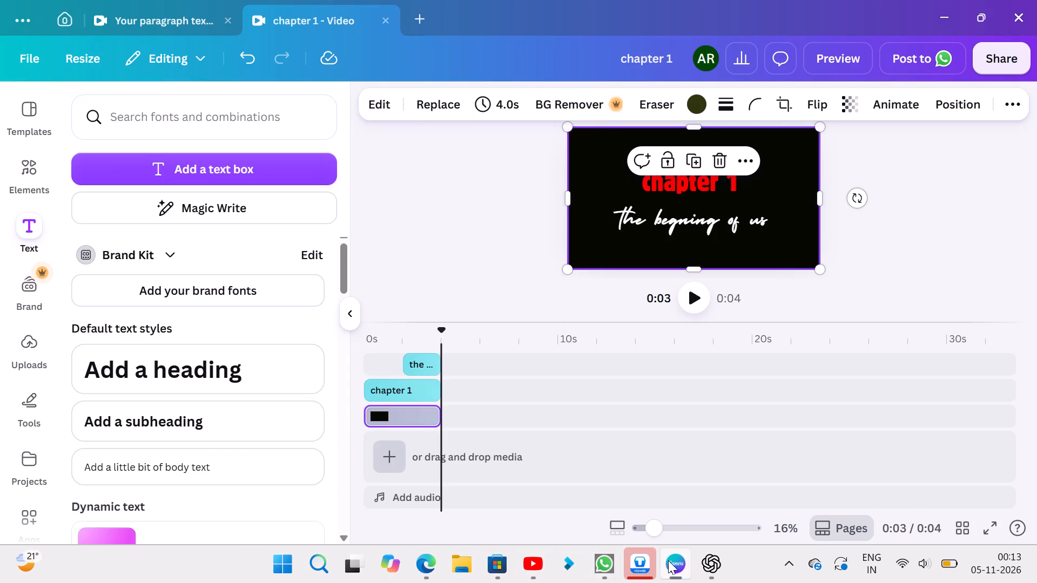
left_click(444, 253)
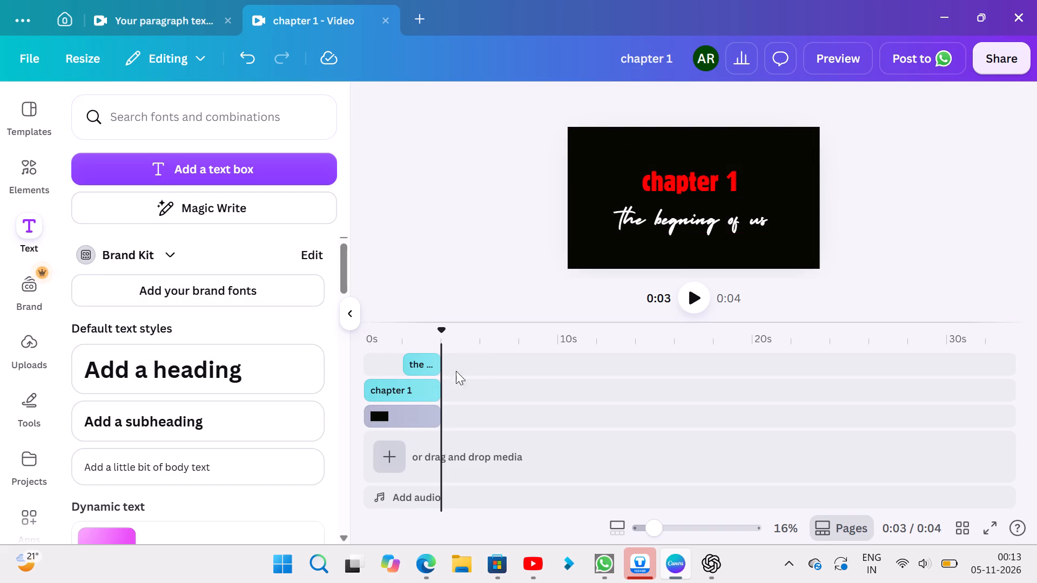
left_click(235, 162)
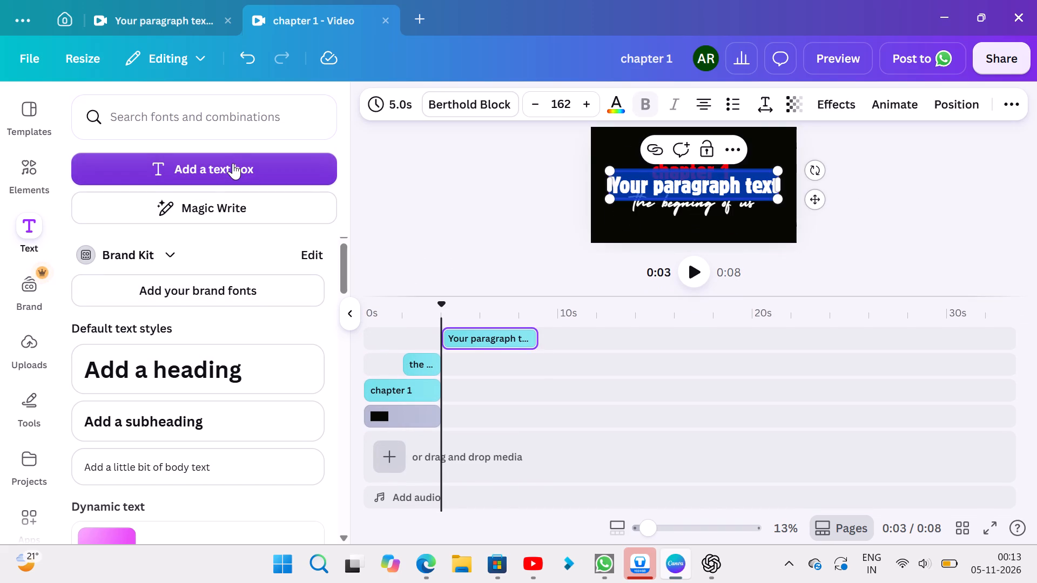
Extend the black background clip to 8.9 s so it ends together with the new text clip.
left_click(427, 428)
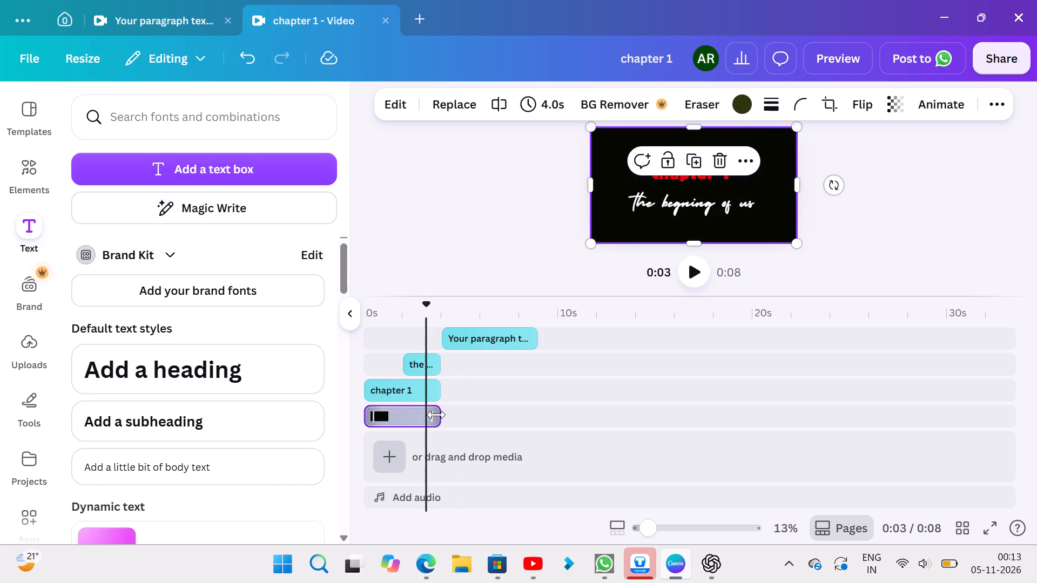
left_click_drag(437, 415, 542, 407)
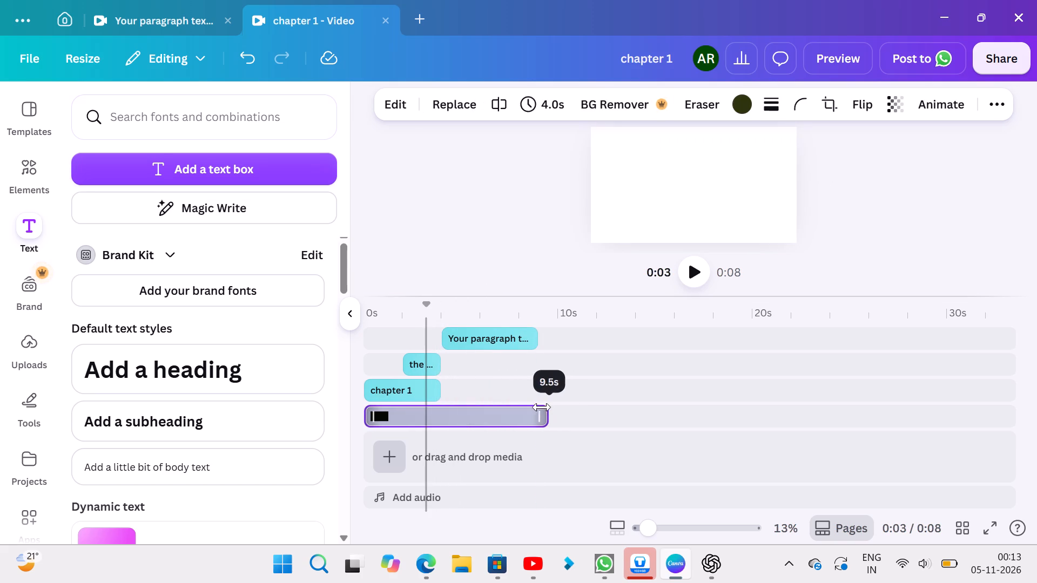
left_click_drag(542, 407, 538, 406)
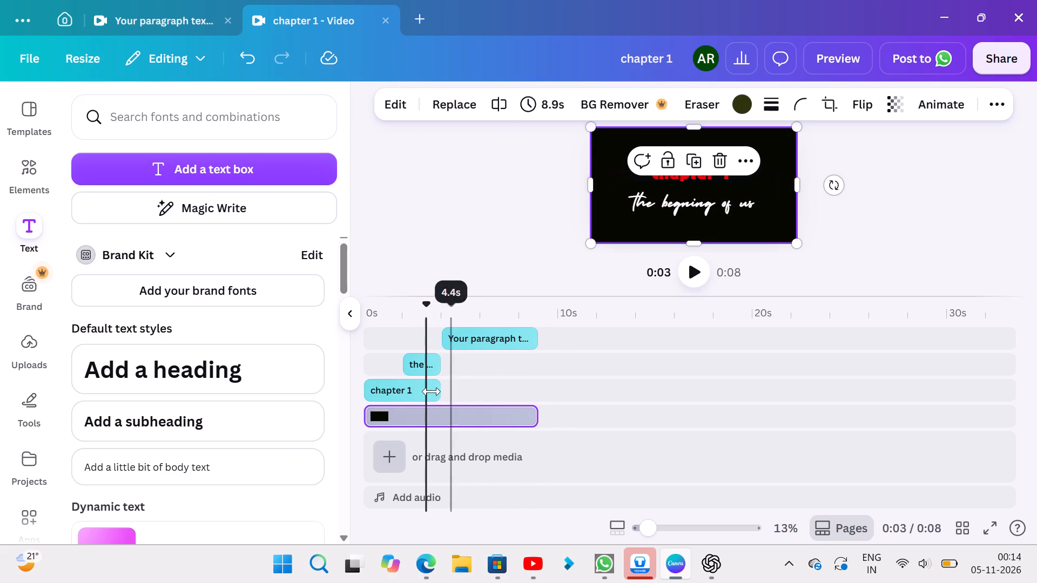
Clear the placeholder text in the new text box on the black background.
left_click(449, 377)
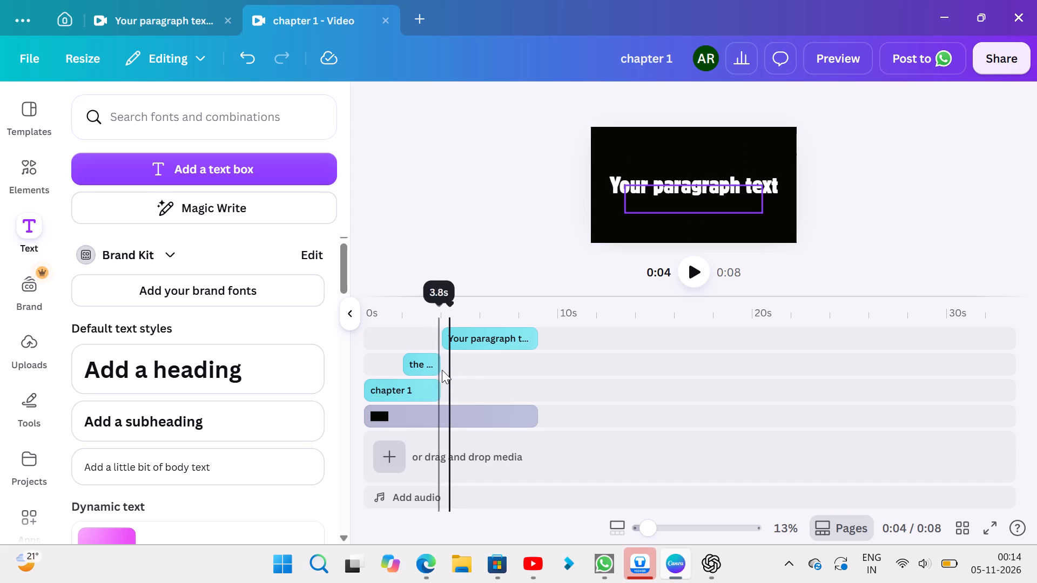
left_click(655, 176)
left_click(664, 180)
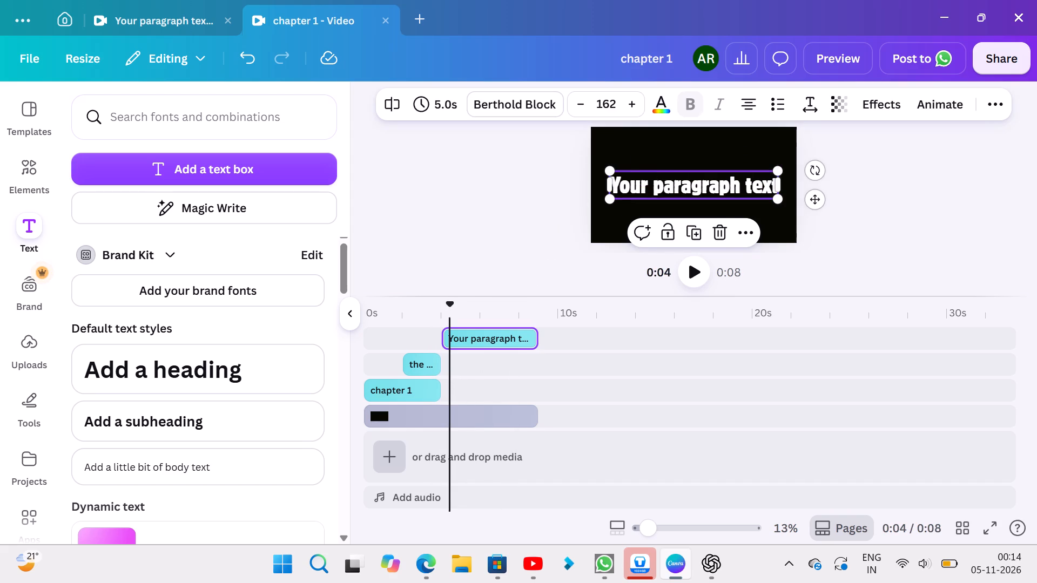
key("BackSpace")
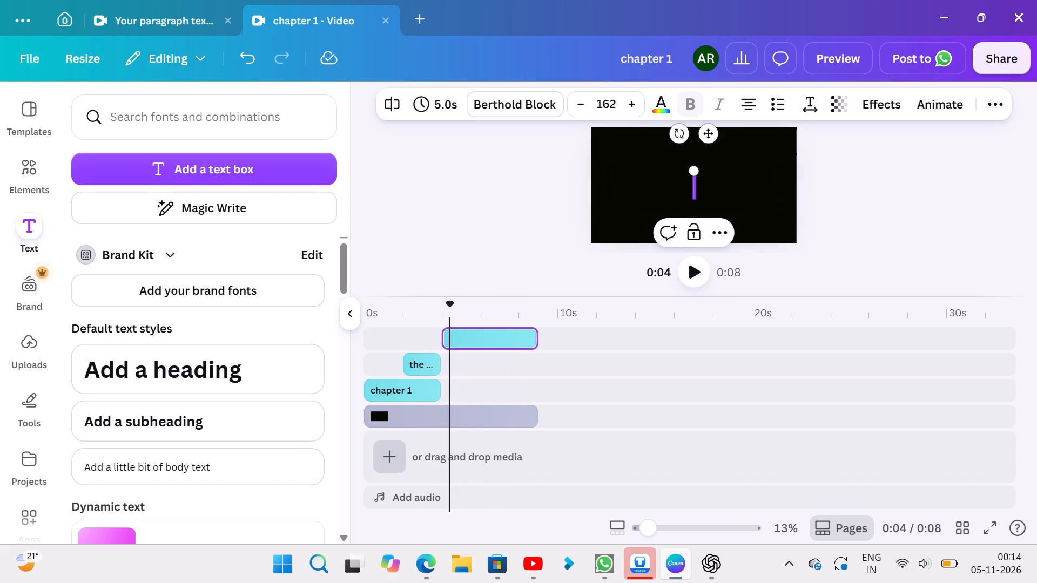
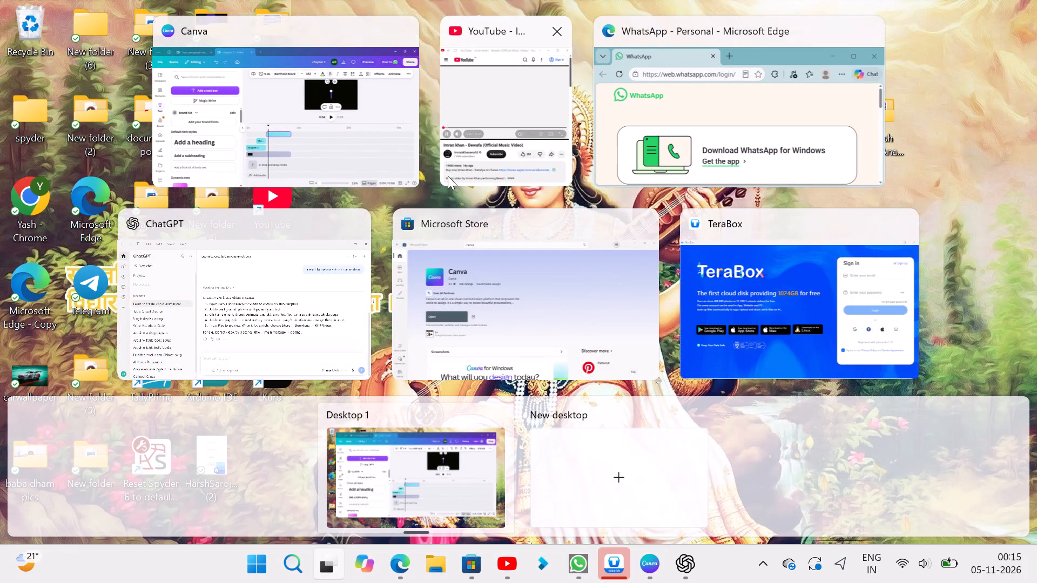
Switch to YouTube, play the recommended video "AADAT - NINJA | PARMISH VERMA", and return to the Canva project.
left_click(448, 176)
scroll(374, 407, "down", 2)
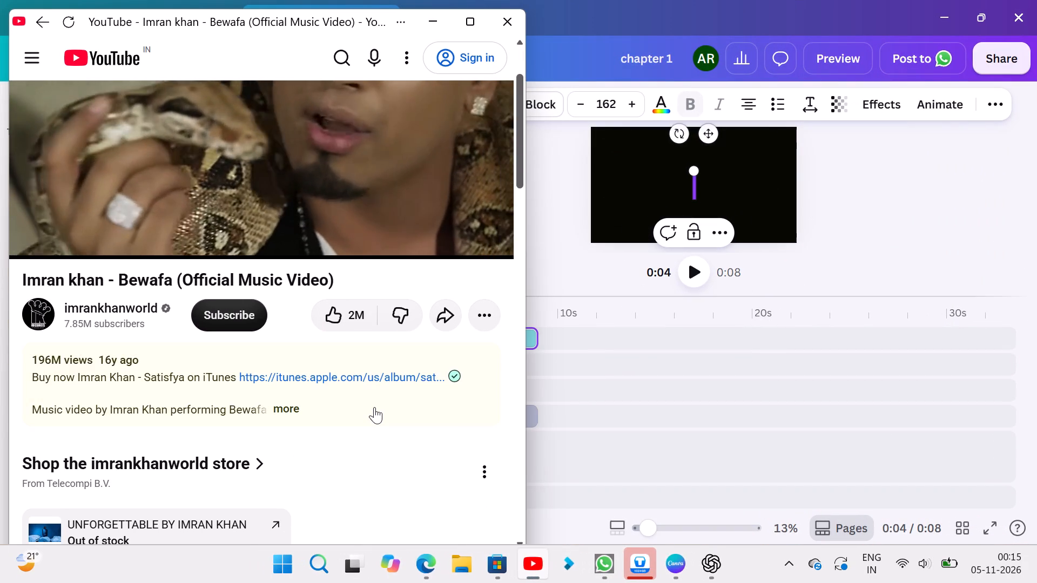
scroll(374, 407, "down", 2)
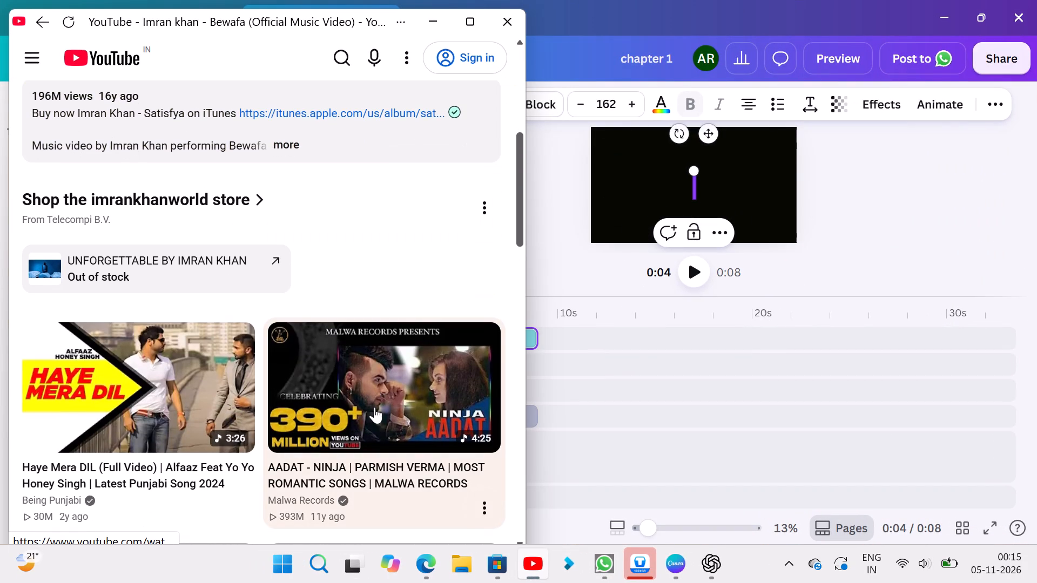
scroll(410, 406, "down", 3)
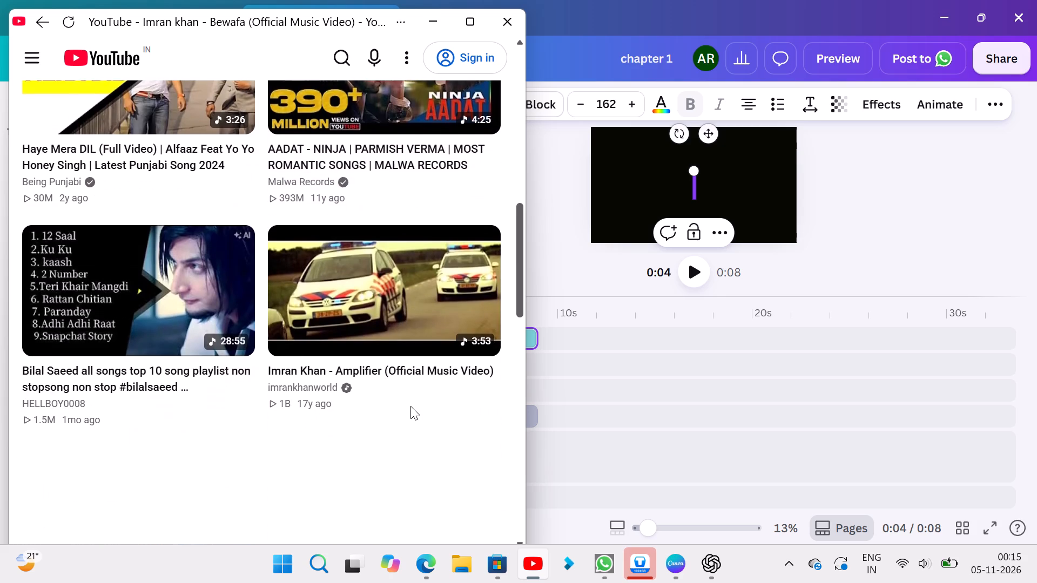
scroll(421, 284, "up", 1)
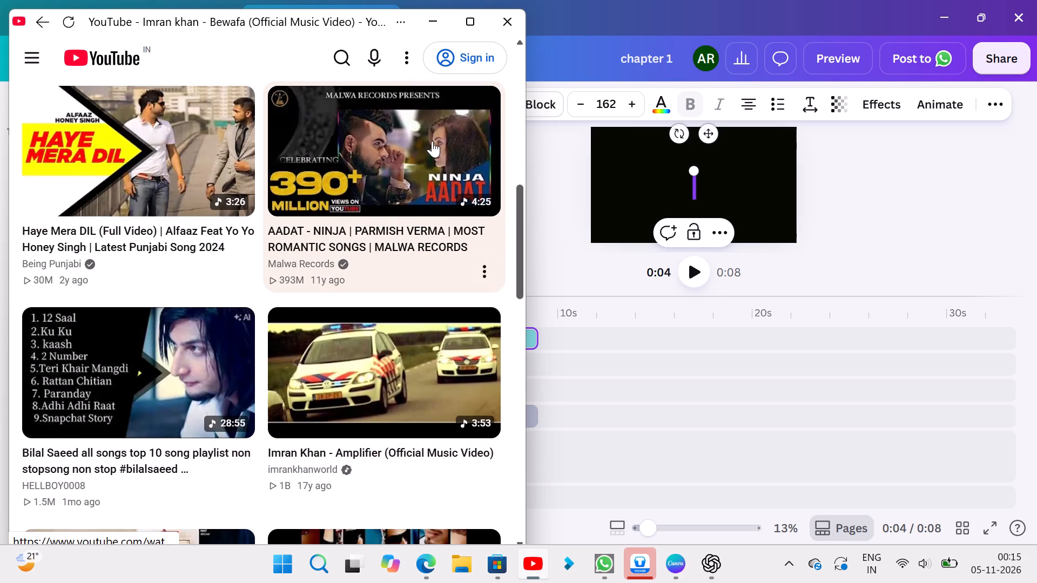
left_click(432, 141)
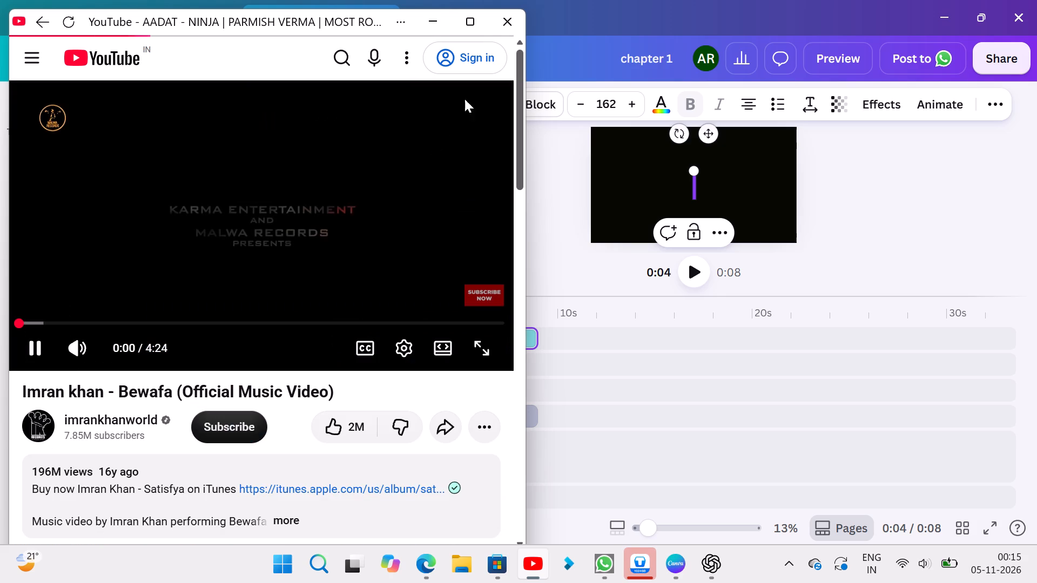
left_click(439, 30)
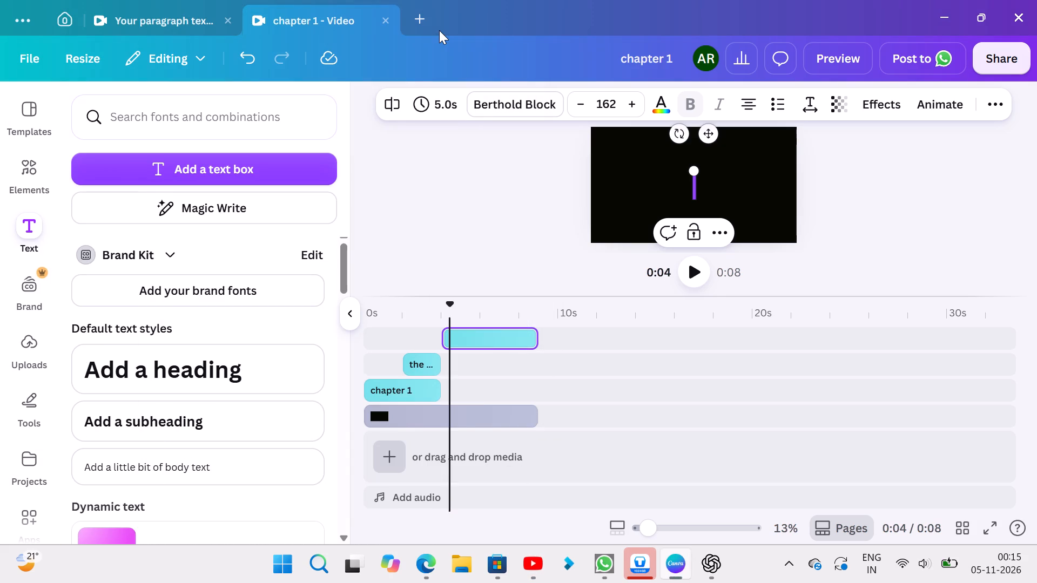
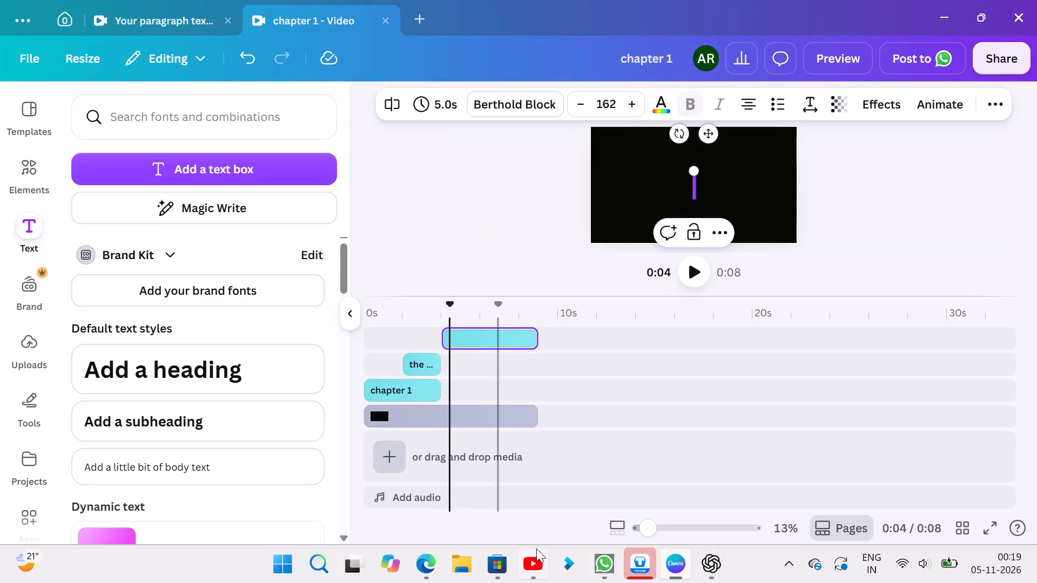
Switch to YouTube and search for "akul song".
left_click(538, 558)
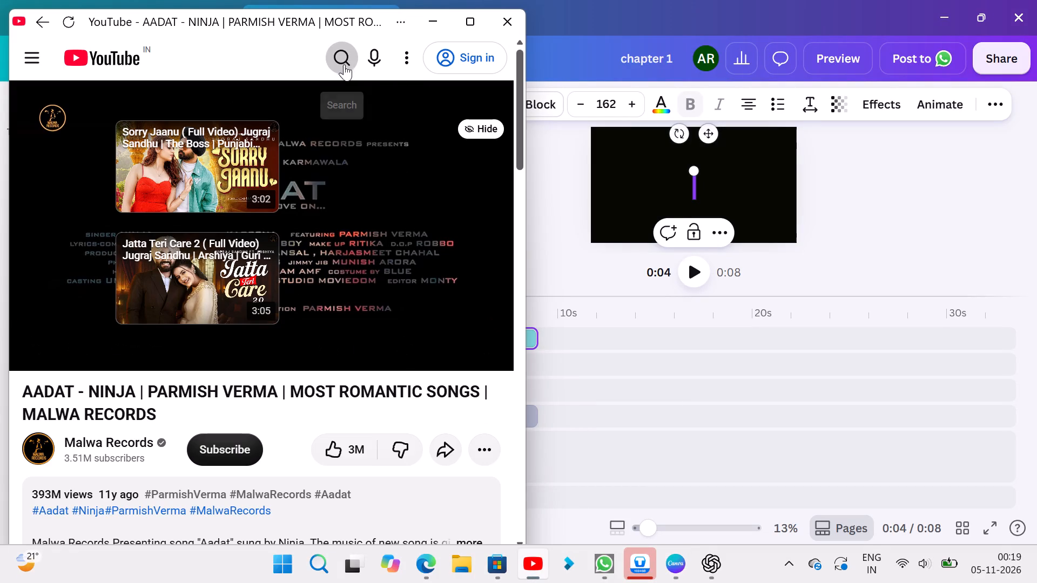
left_click(339, 60)
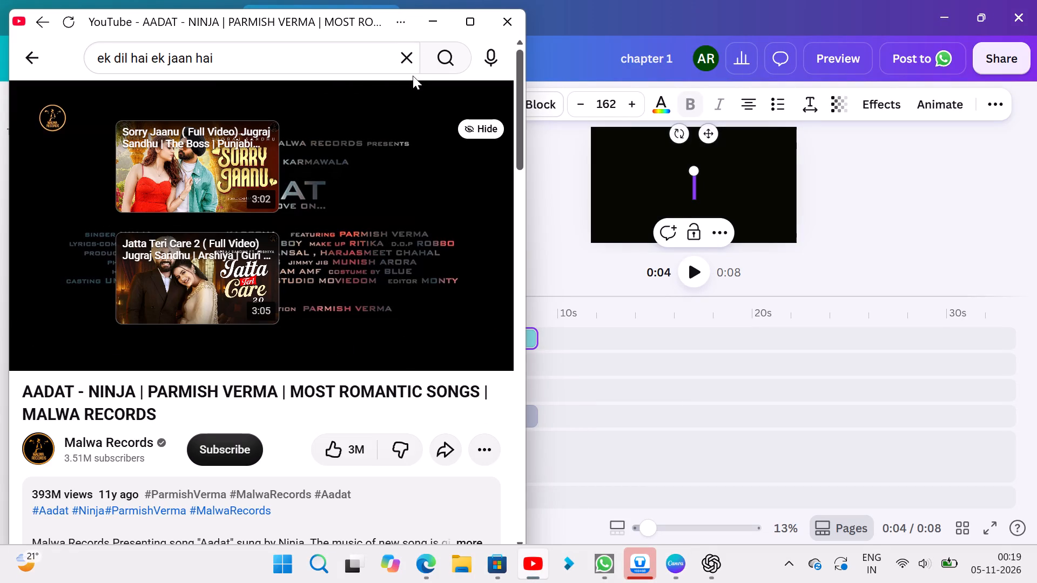
left_click(409, 67)
type("akul")
key("space")
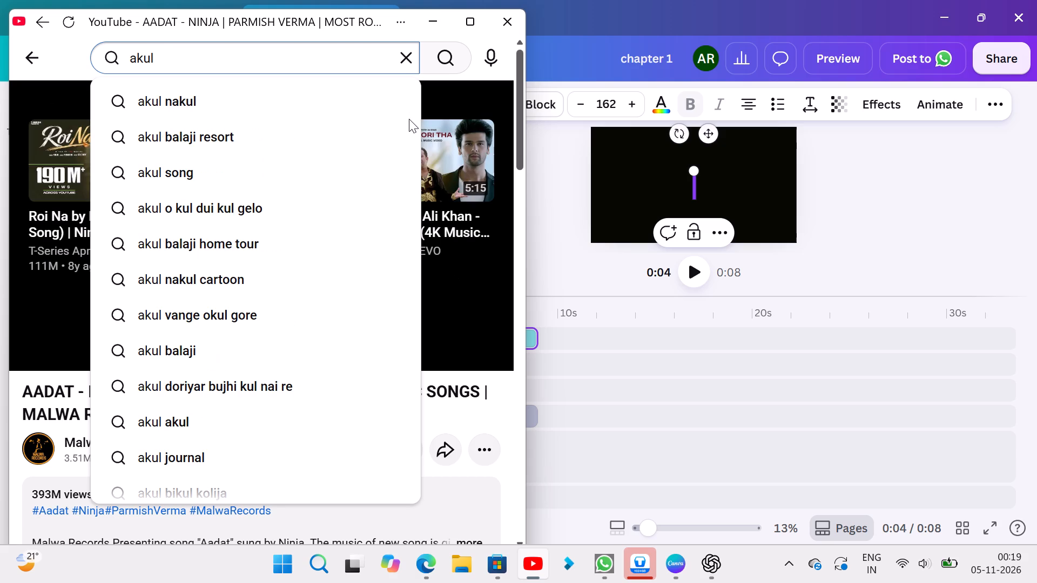
type("song")
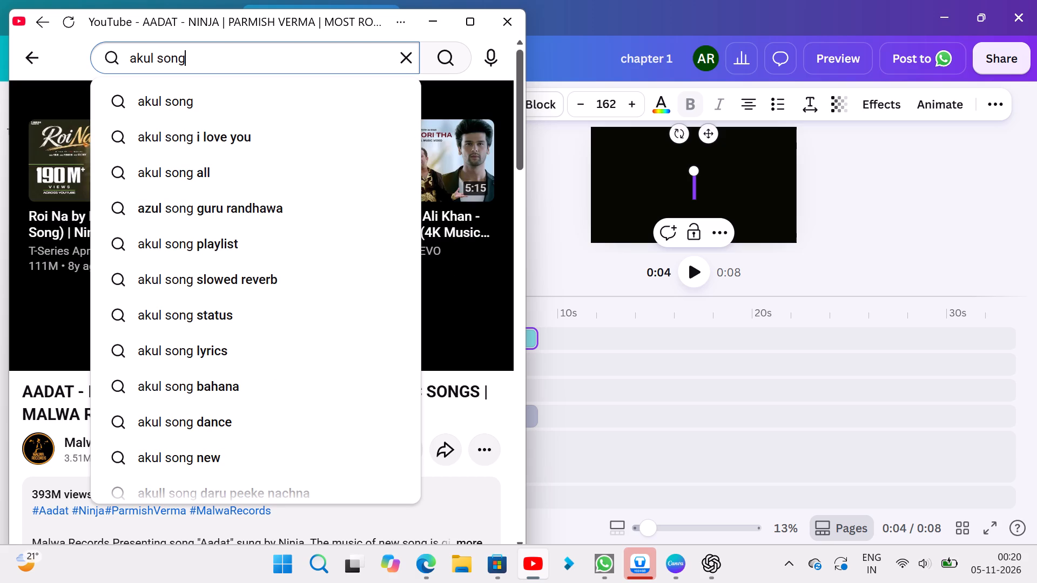
key("Return")
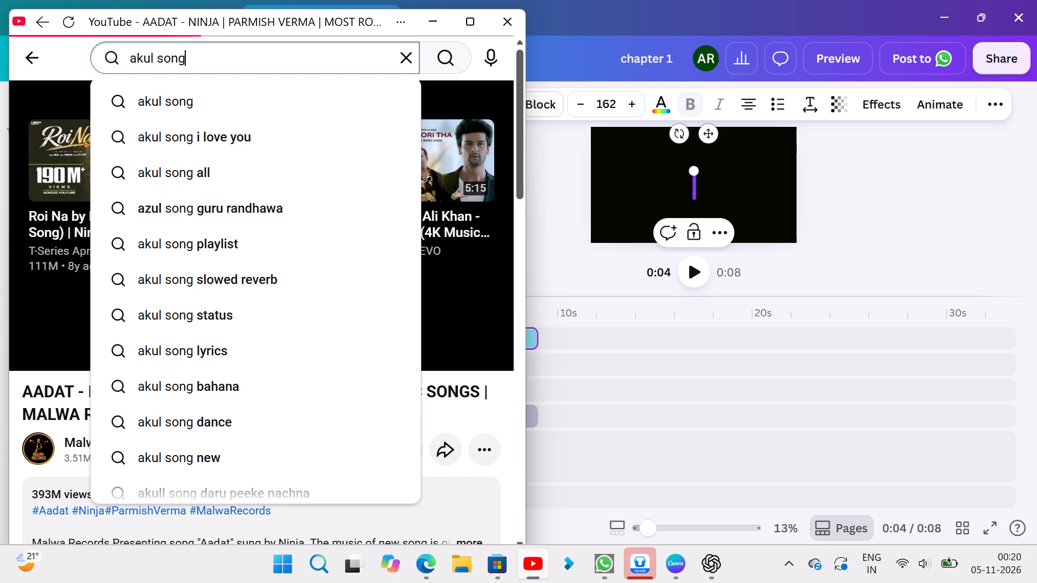
Find and play the video "Faraar (Official Video) Akull | Avneet Kaur" from the search results.
scroll(346, 330, "down", 3)
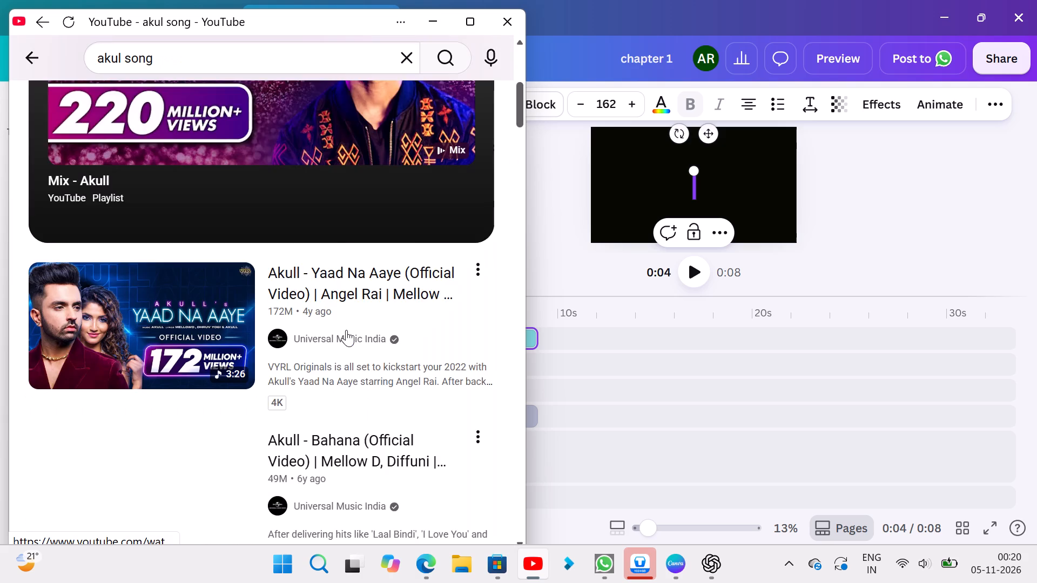
scroll(346, 330, "down", 3)
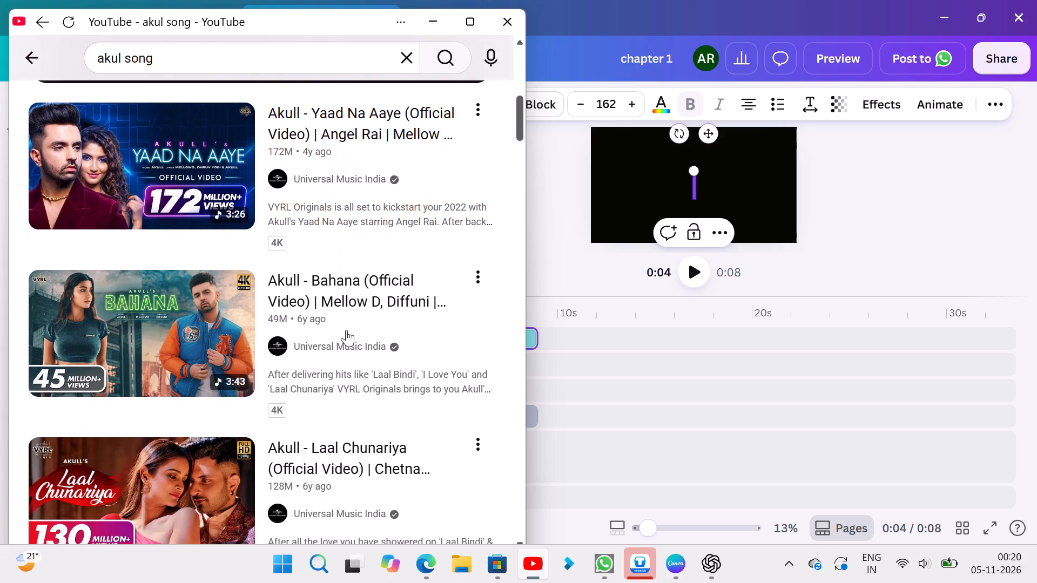
scroll(346, 330, "down", 5)
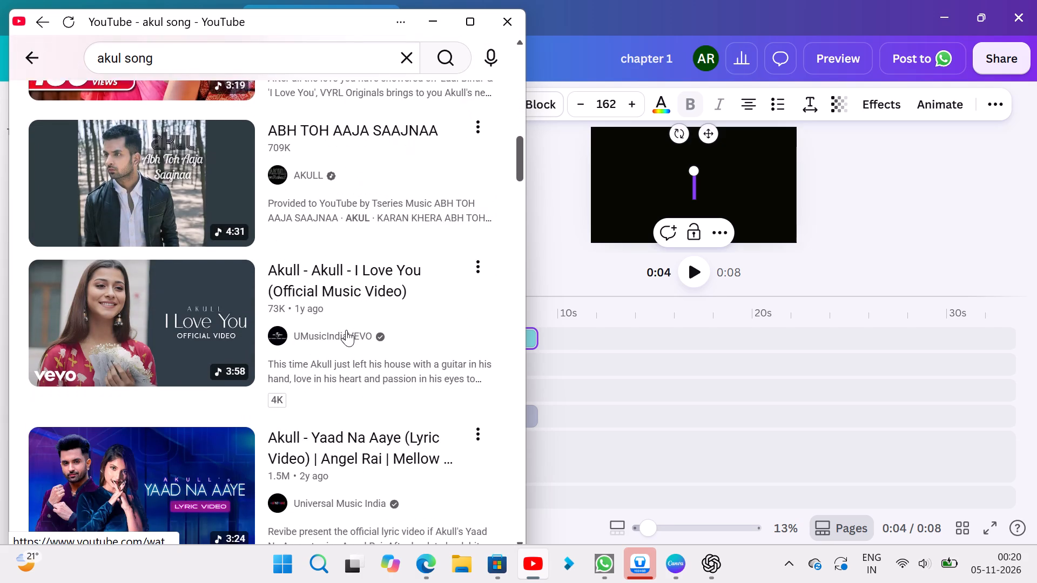
scroll(346, 330, "down", 1)
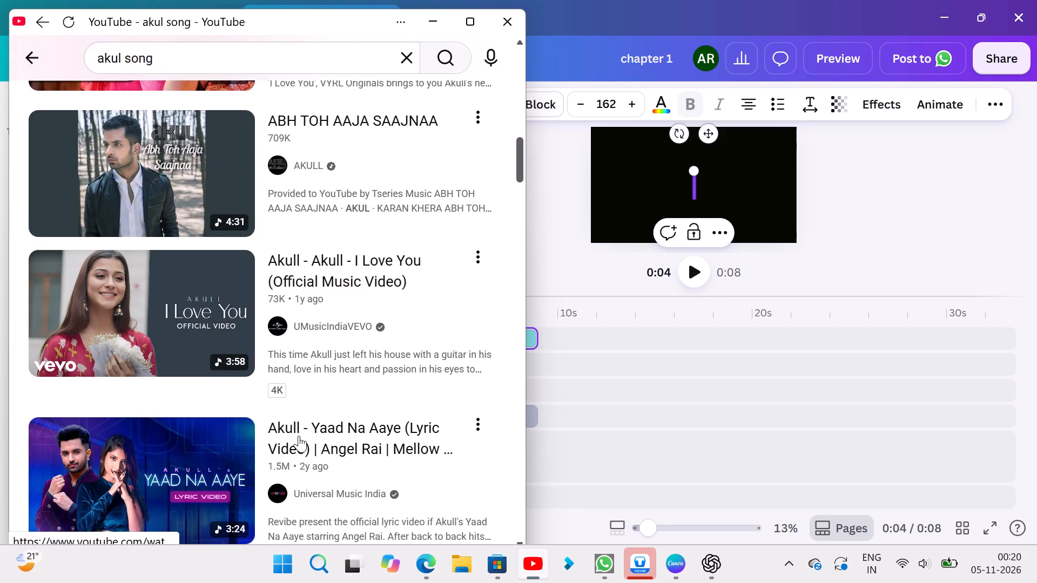
scroll(299, 436, "down", 2)
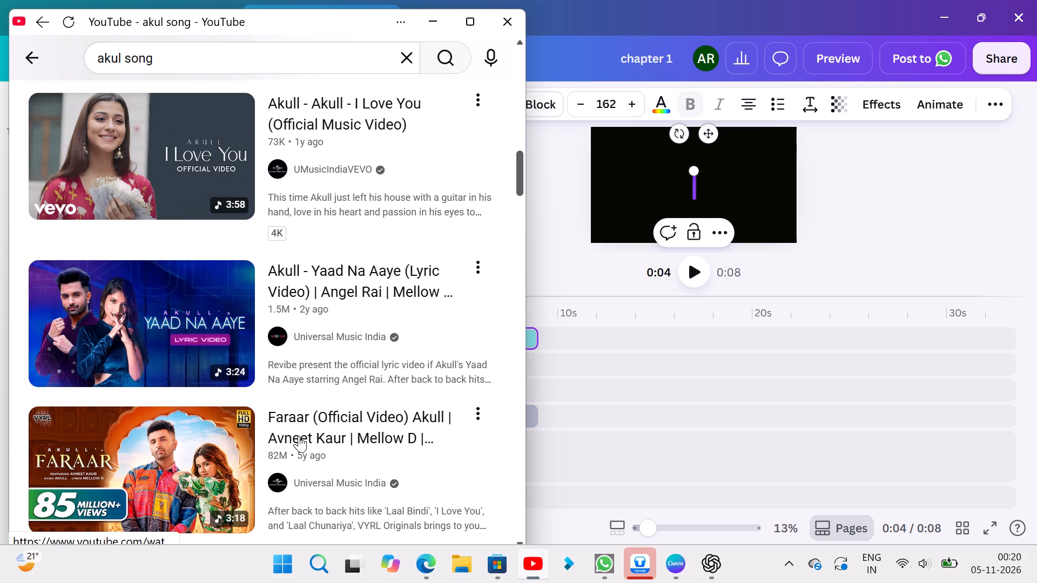
scroll(299, 436, "down", 1)
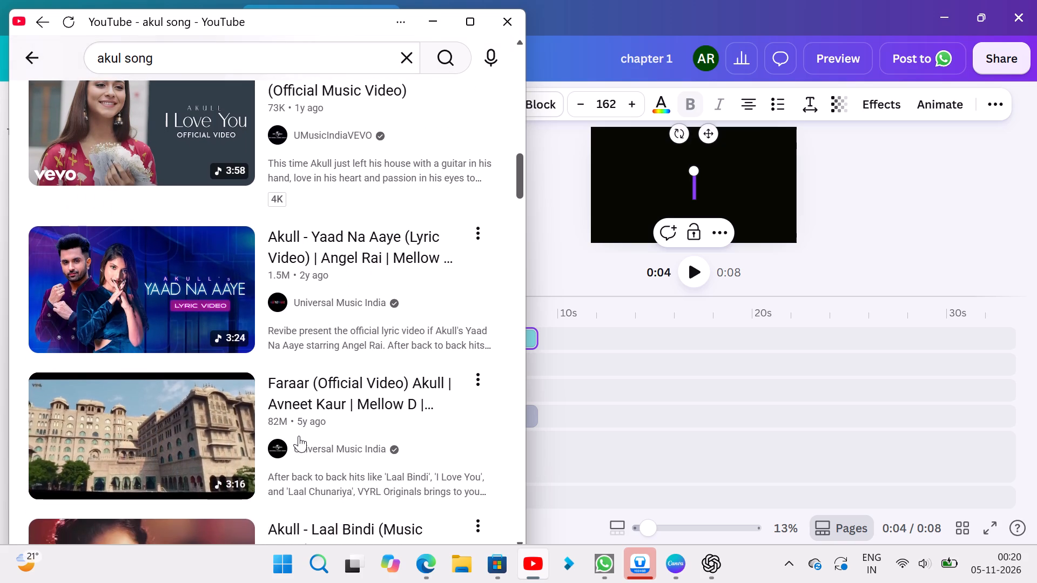
scroll(311, 482, "down", 1)
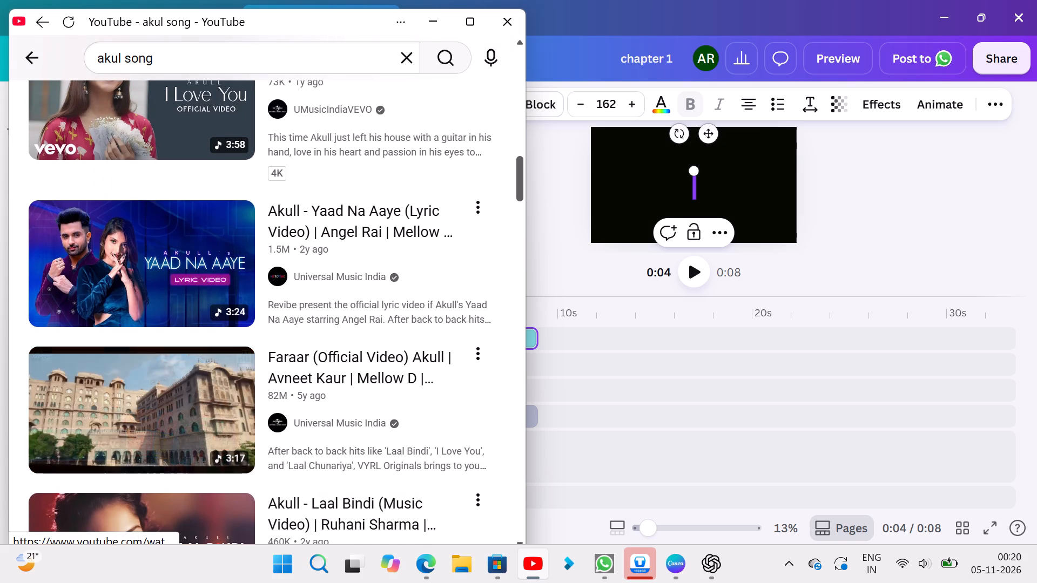
scroll(204, 425, "down", 1)
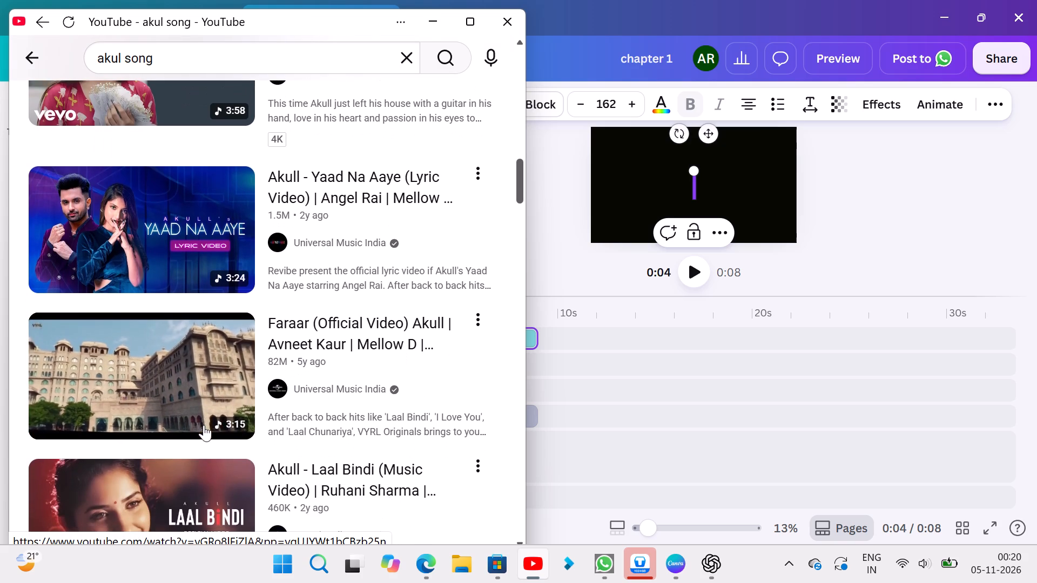
left_click(210, 410)
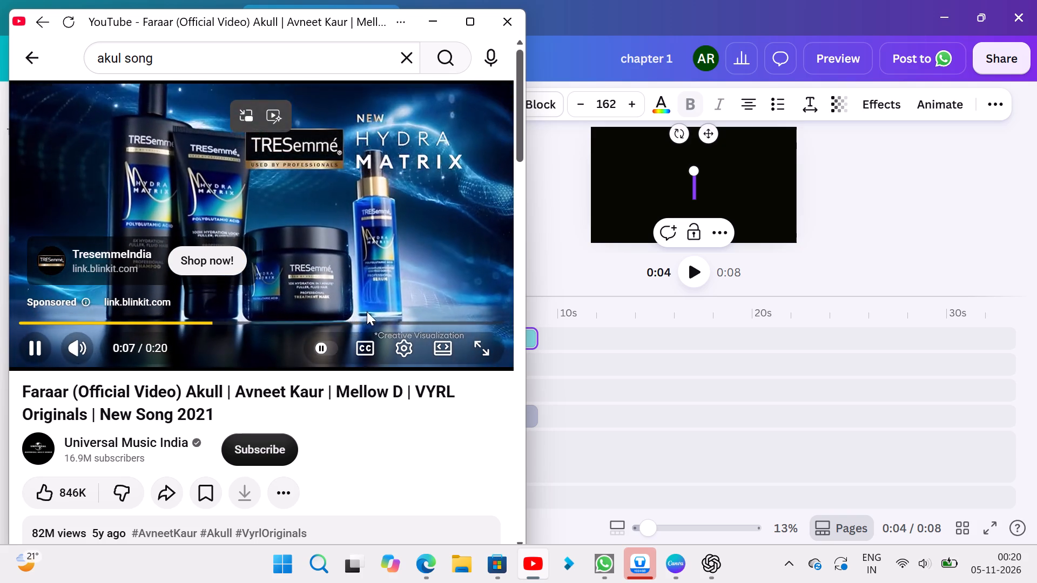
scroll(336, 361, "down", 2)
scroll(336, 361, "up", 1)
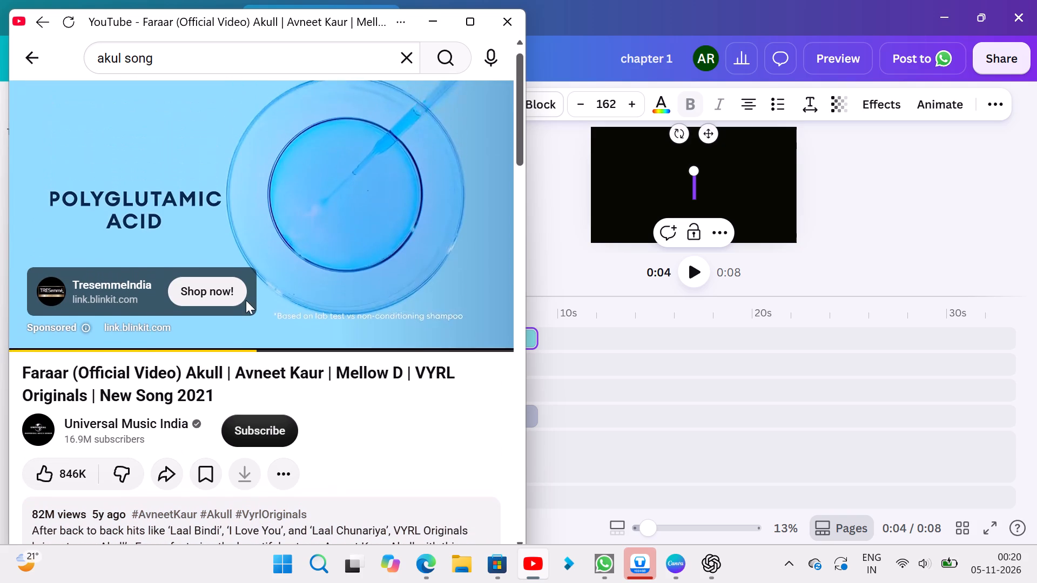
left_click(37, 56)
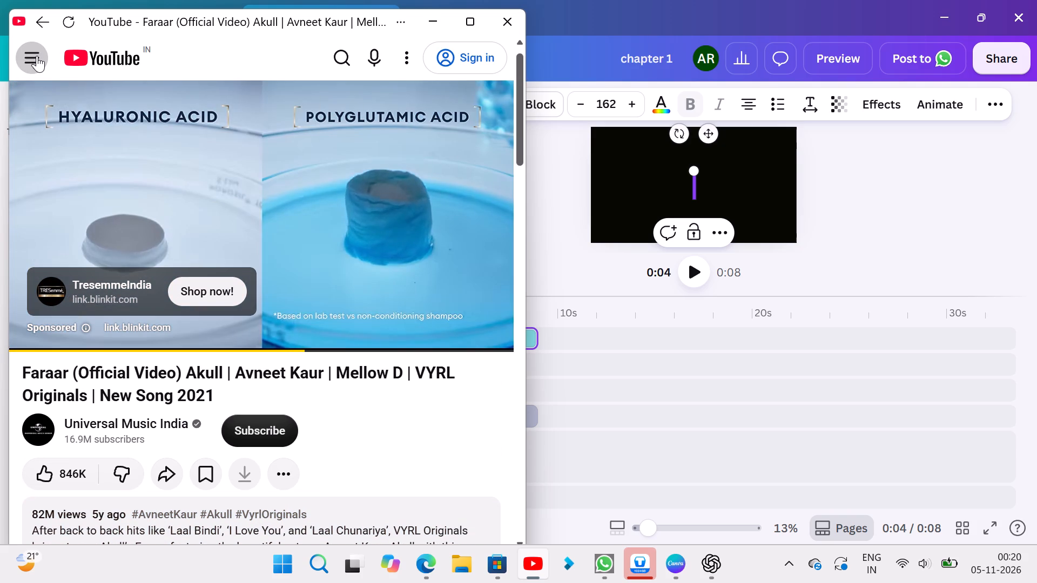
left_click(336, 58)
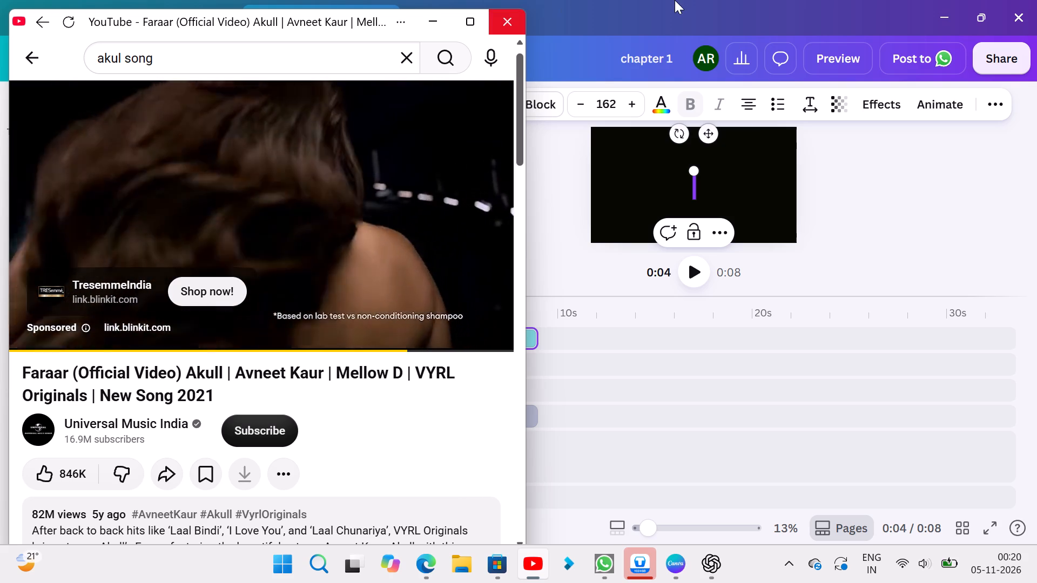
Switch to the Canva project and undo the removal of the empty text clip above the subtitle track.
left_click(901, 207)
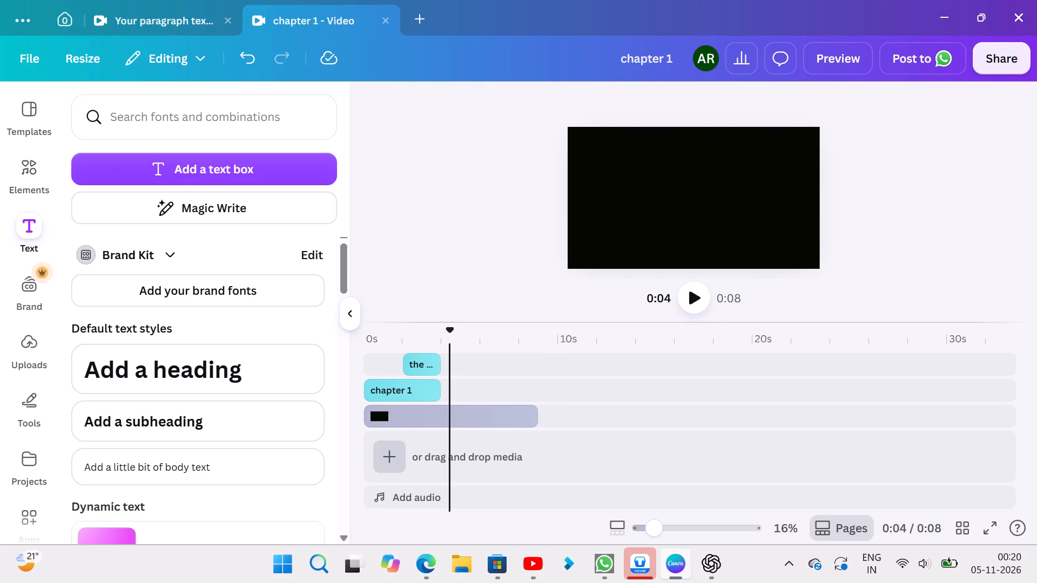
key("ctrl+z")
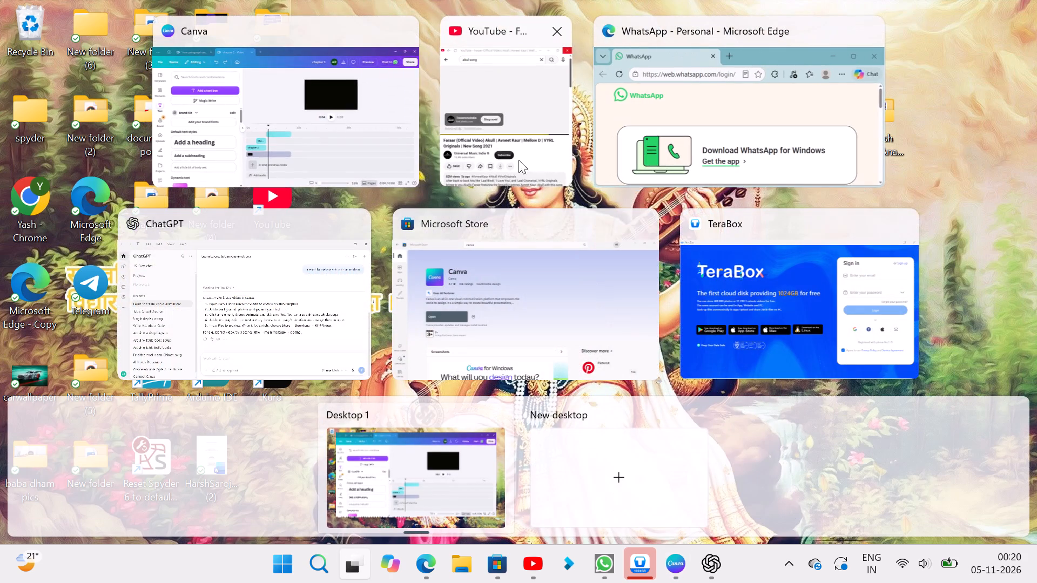
Switch back to YouTube and look through the recommended videos below the "Faraar" video.
left_click(502, 133)
scroll(461, 255, "down", 2)
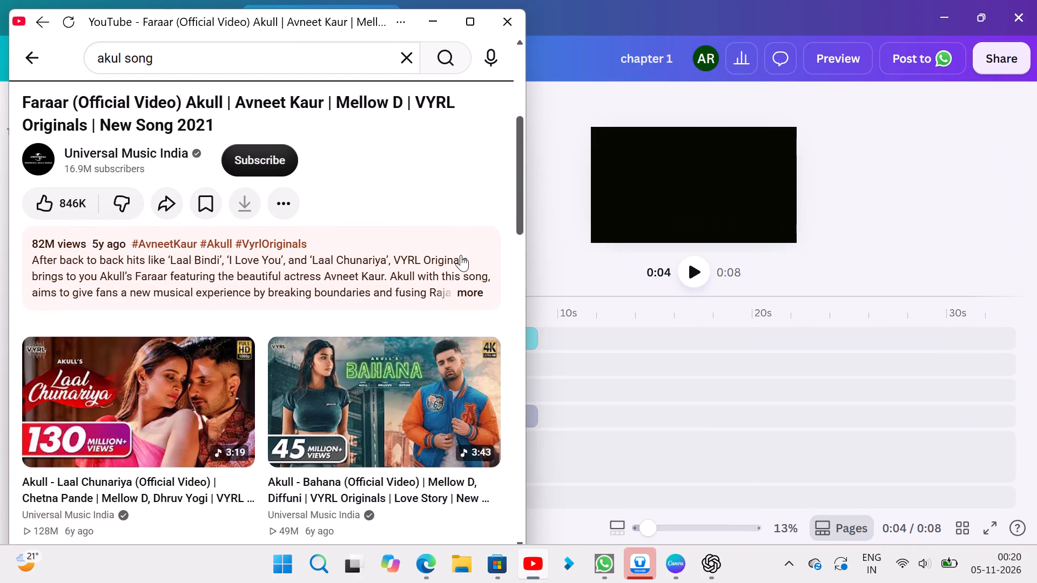
scroll(461, 255, "down", 4)
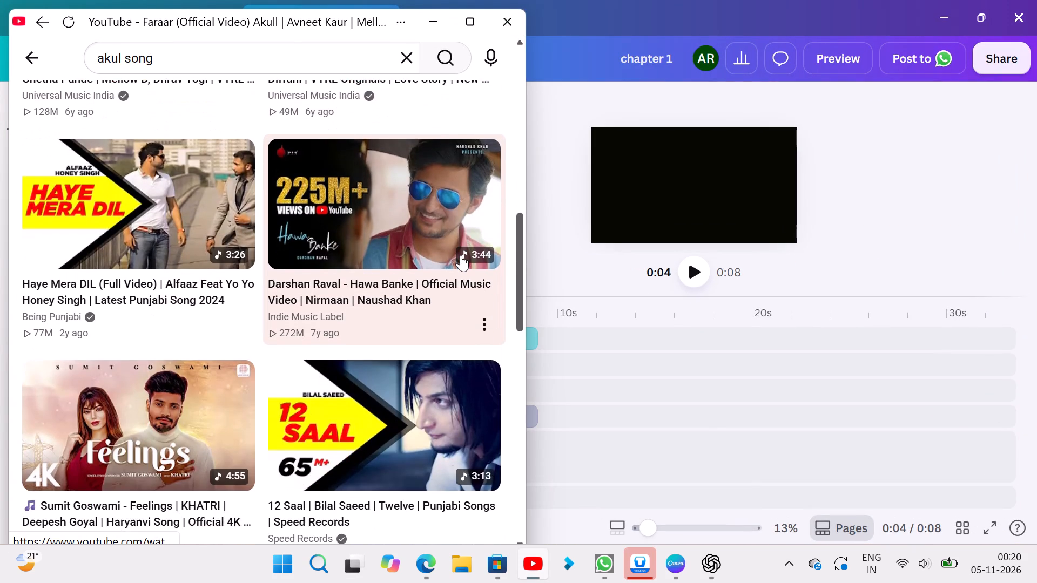
Continue looking through the recommended music videos below the "Faraar" video for another song.
scroll(461, 255, "down", 2)
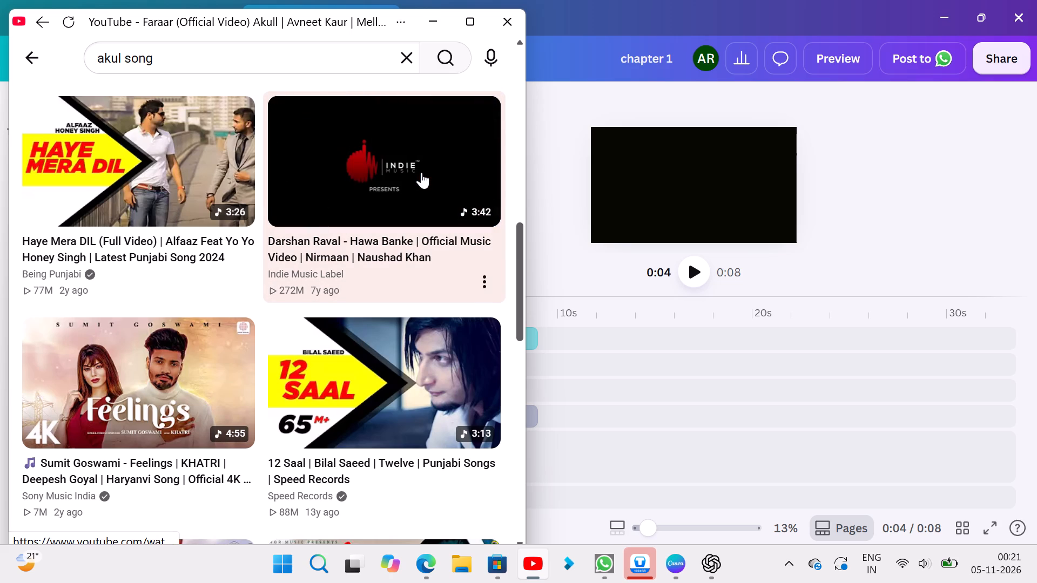
scroll(380, 301, "down", 2)
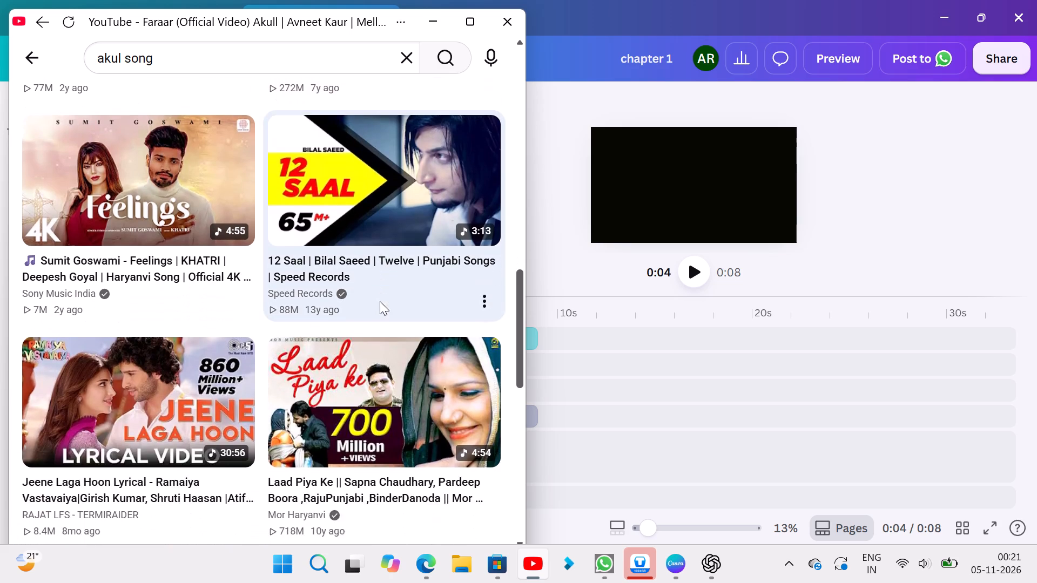
scroll(380, 301, "down", 5)
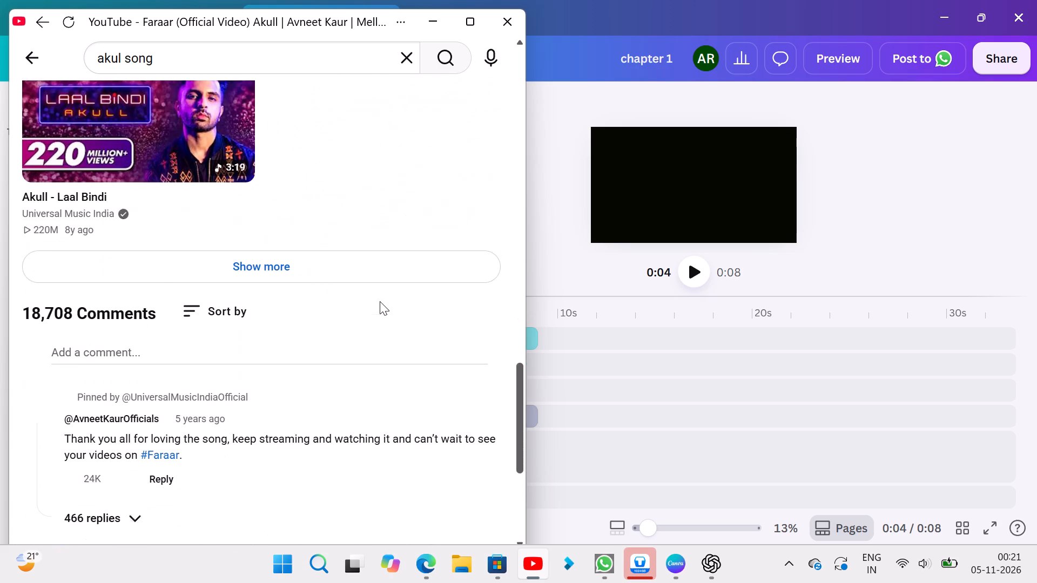
scroll(380, 301, "down", 1)
scroll(378, 214, "up", 3)
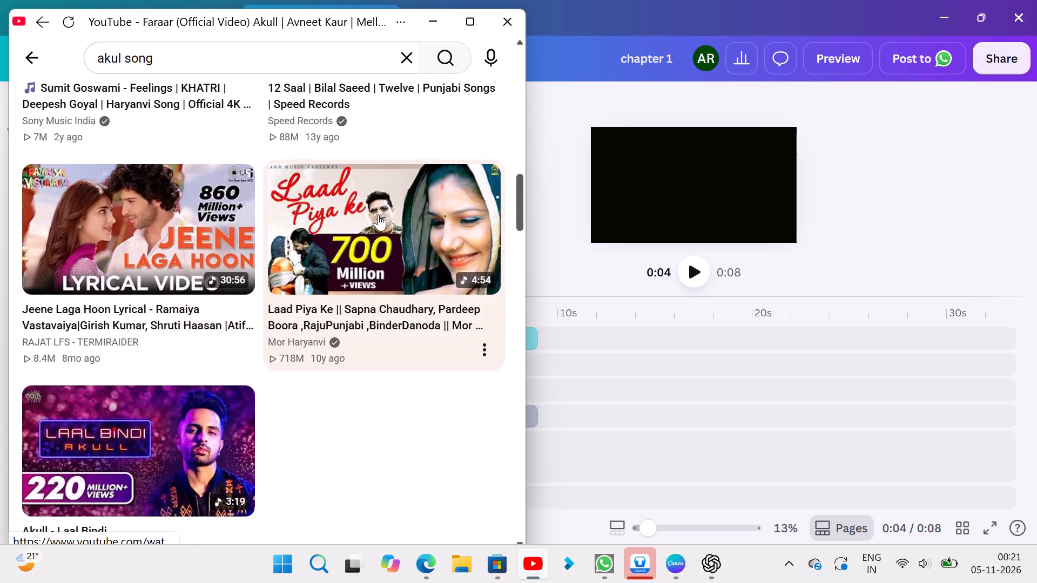
scroll(378, 214, "up", 2)
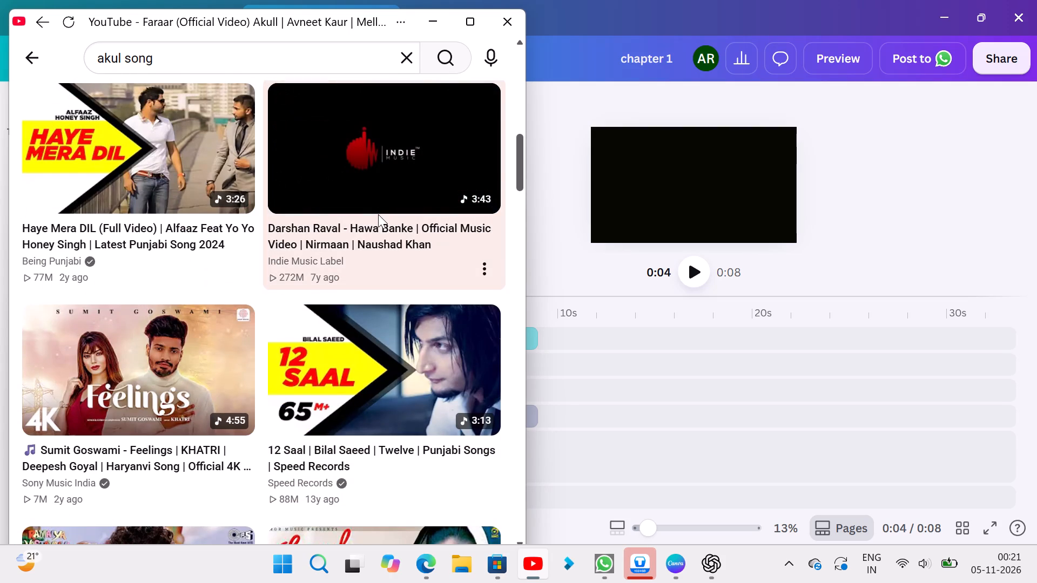